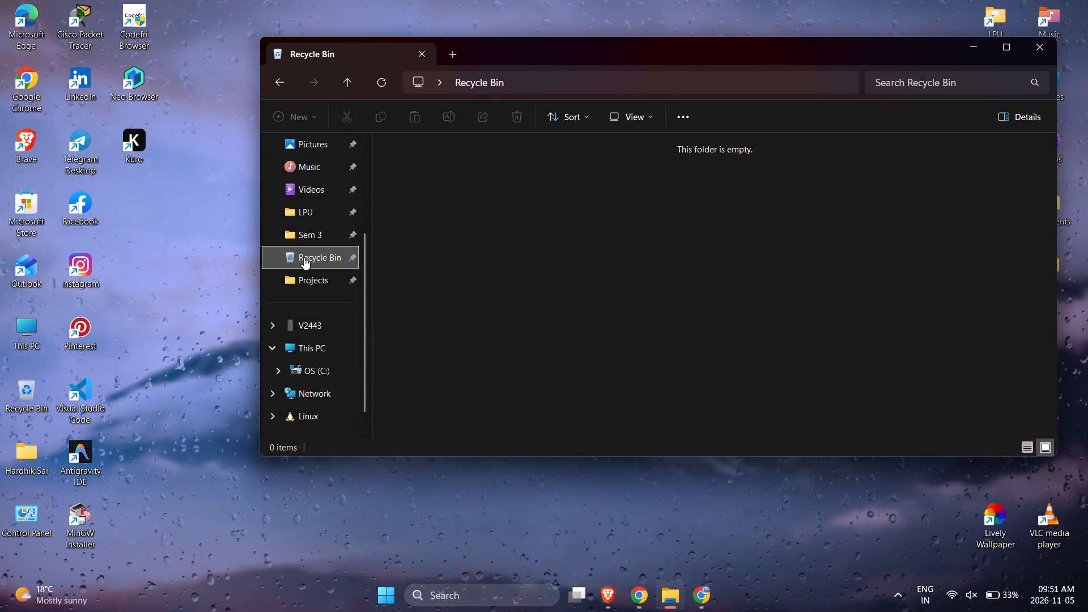
Open the Download folder in the internal storage of the connected V2443 device.
{"action": "left_click", "coordinate": [291, 314]}
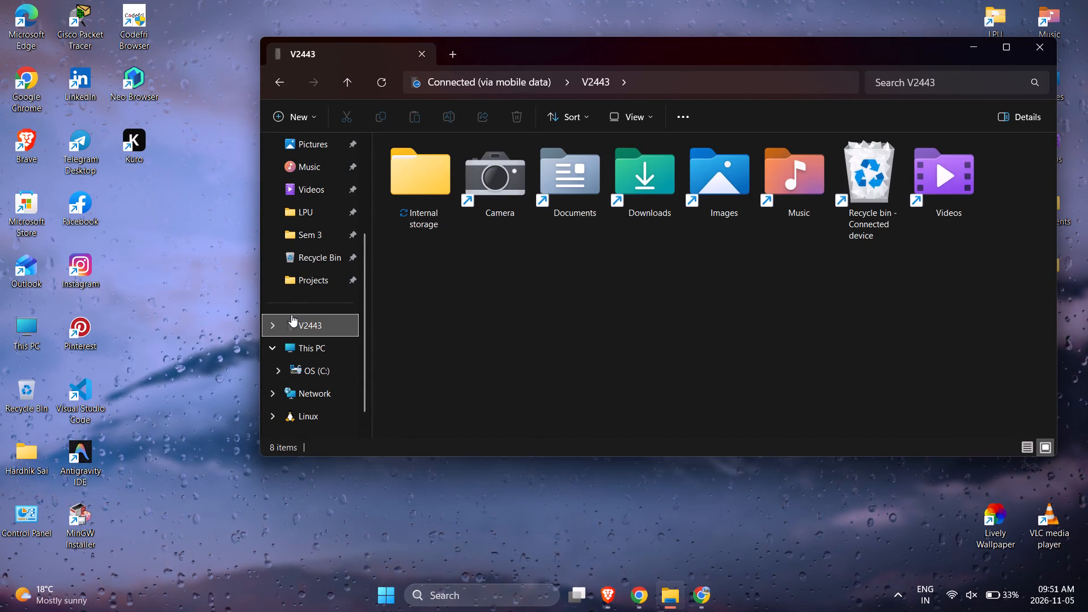
{"action": "double_click", "coordinate": [449, 198]}
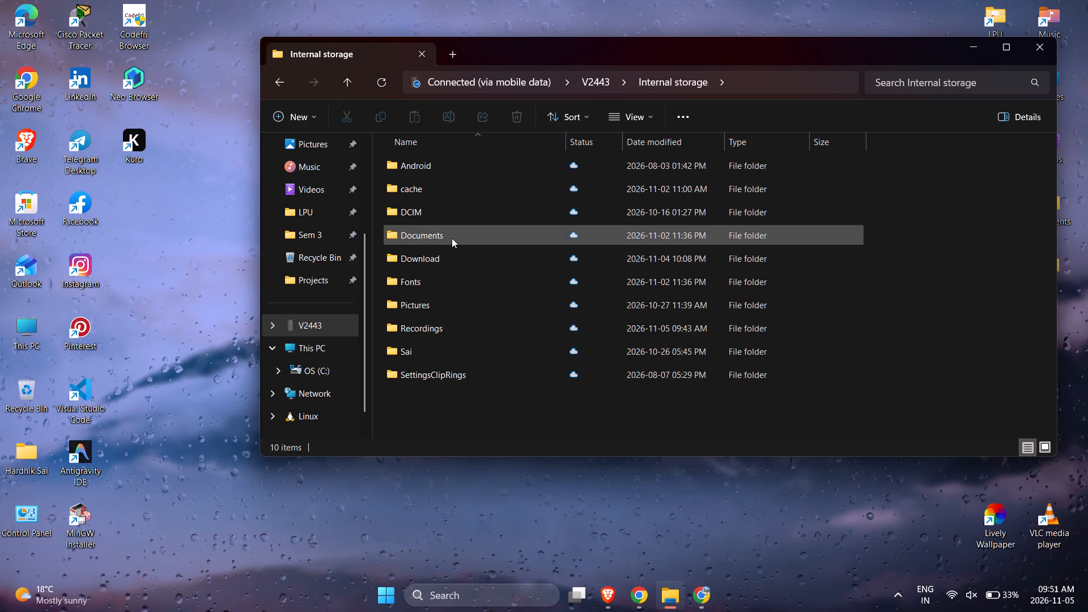
{"action": "double_click", "coordinate": [440, 249]}
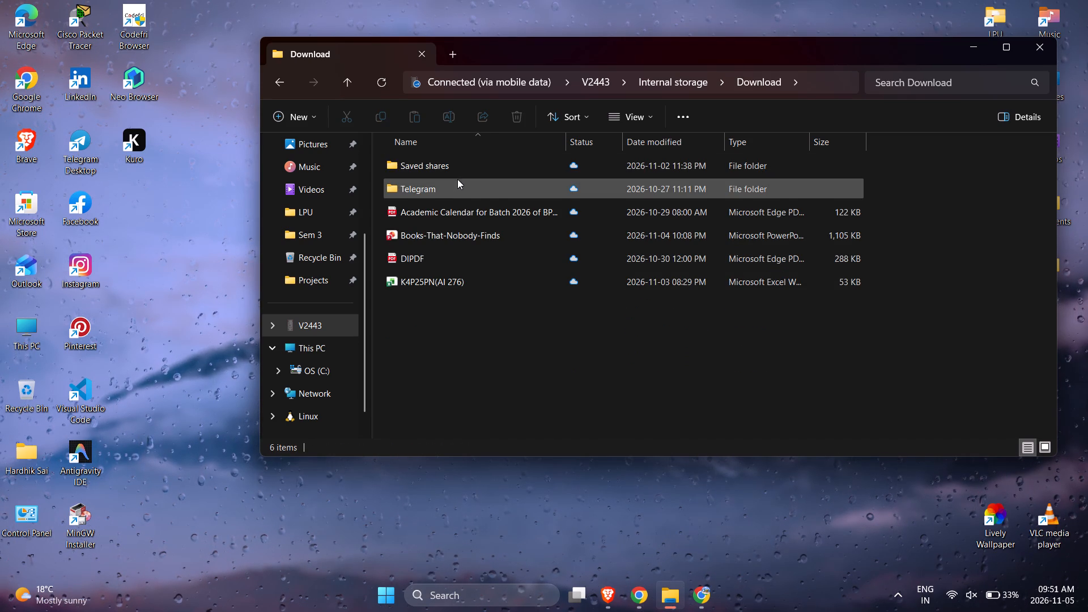
Inspect the V2443 device folder's general properties, switching its Hidden attribute on and back off before closing them.
{"action": "right_click", "coordinate": [301, 330]}
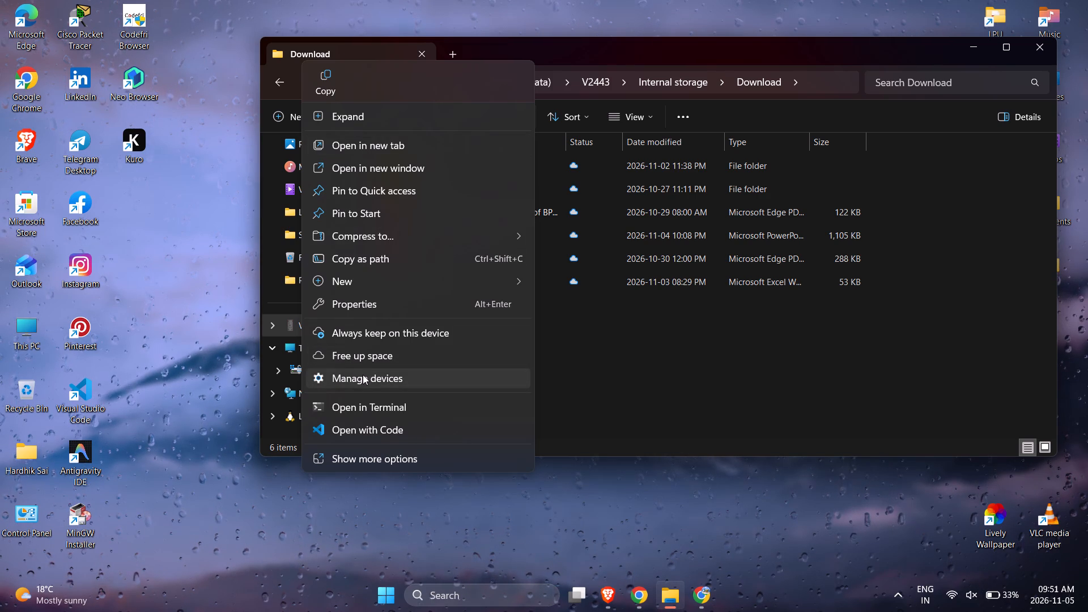
{"action": "left_click", "coordinate": [387, 305]}
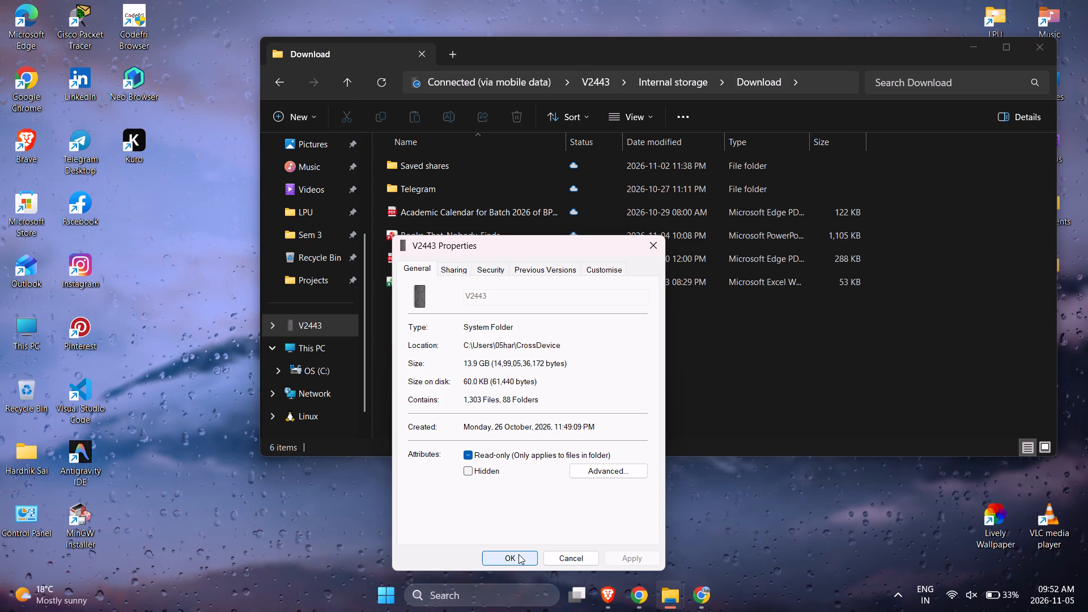
{"action": "left_click", "coordinate": [466, 471]}
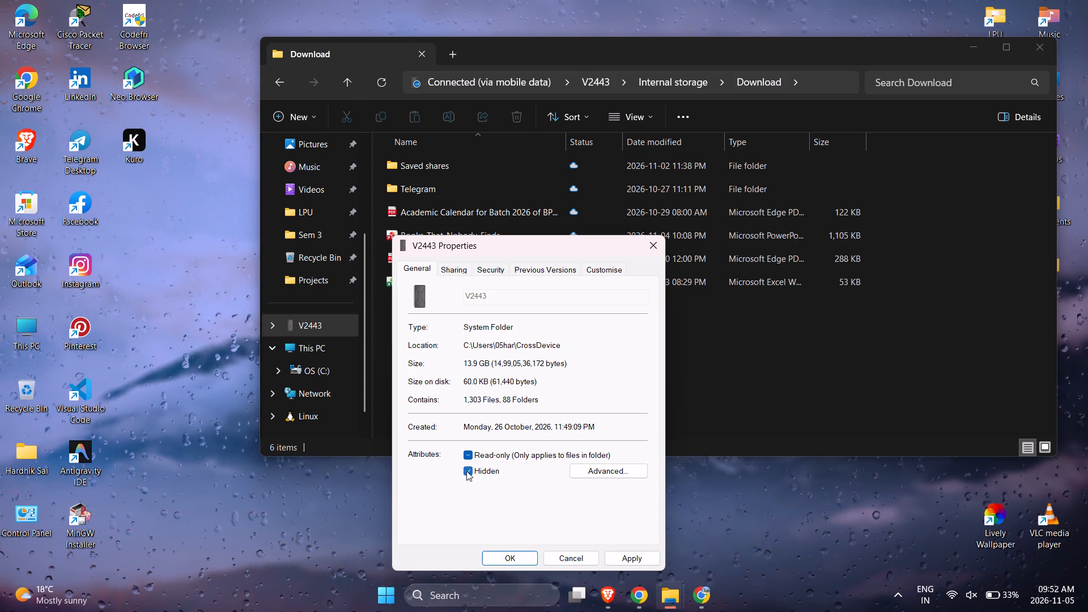
{"action": "left_click", "coordinate": [466, 471]}
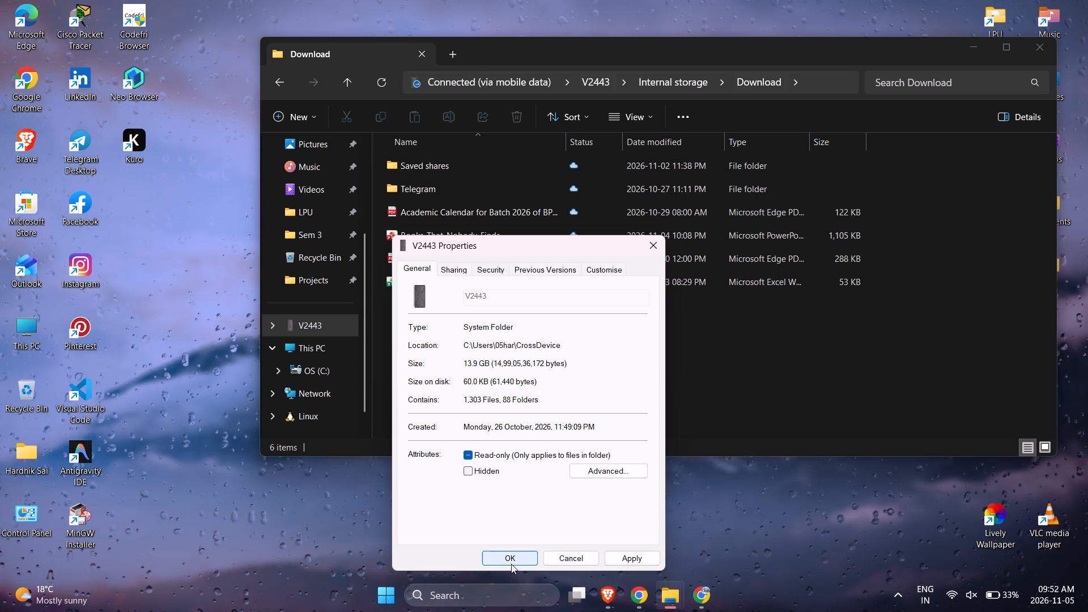
{"action": "left_click", "coordinate": [511, 564]}
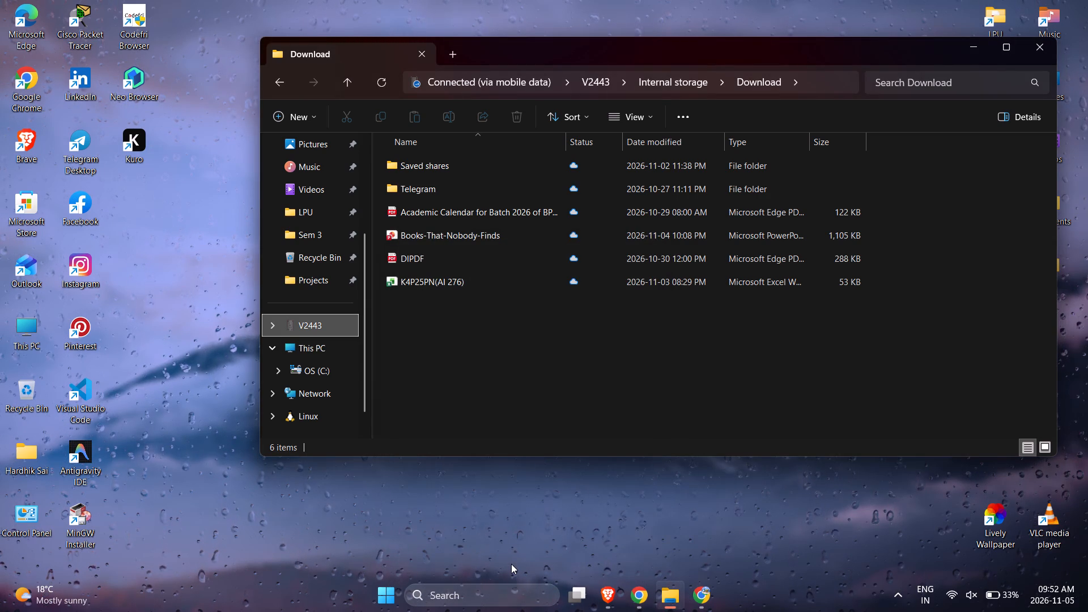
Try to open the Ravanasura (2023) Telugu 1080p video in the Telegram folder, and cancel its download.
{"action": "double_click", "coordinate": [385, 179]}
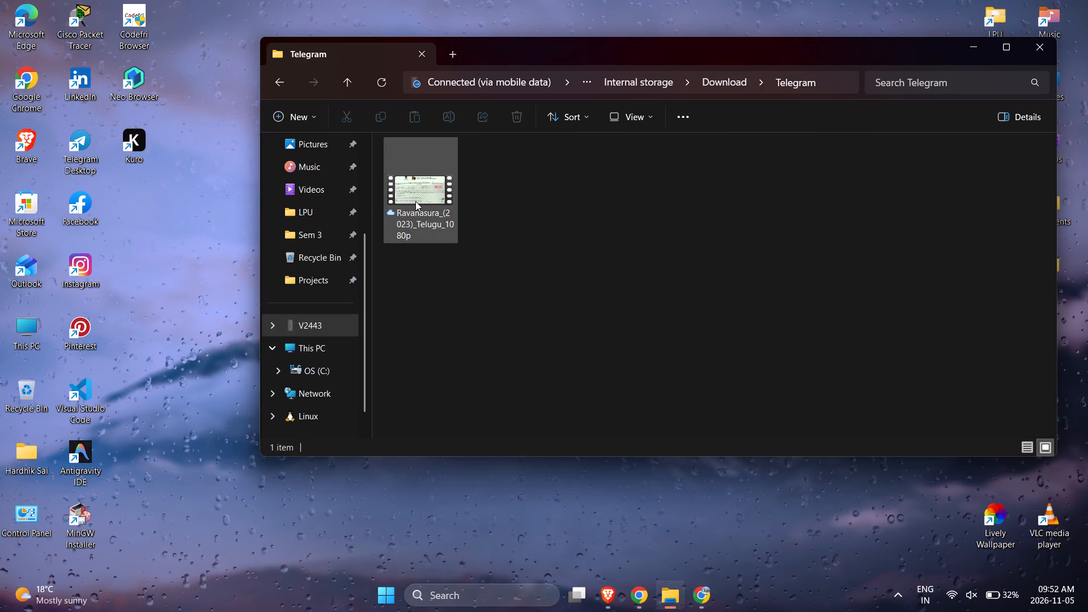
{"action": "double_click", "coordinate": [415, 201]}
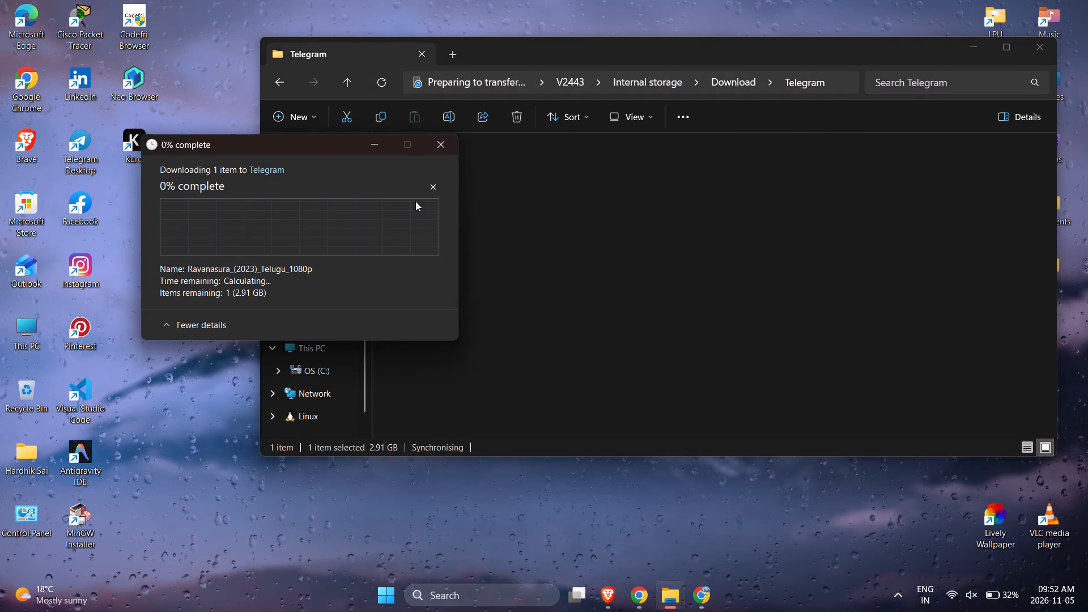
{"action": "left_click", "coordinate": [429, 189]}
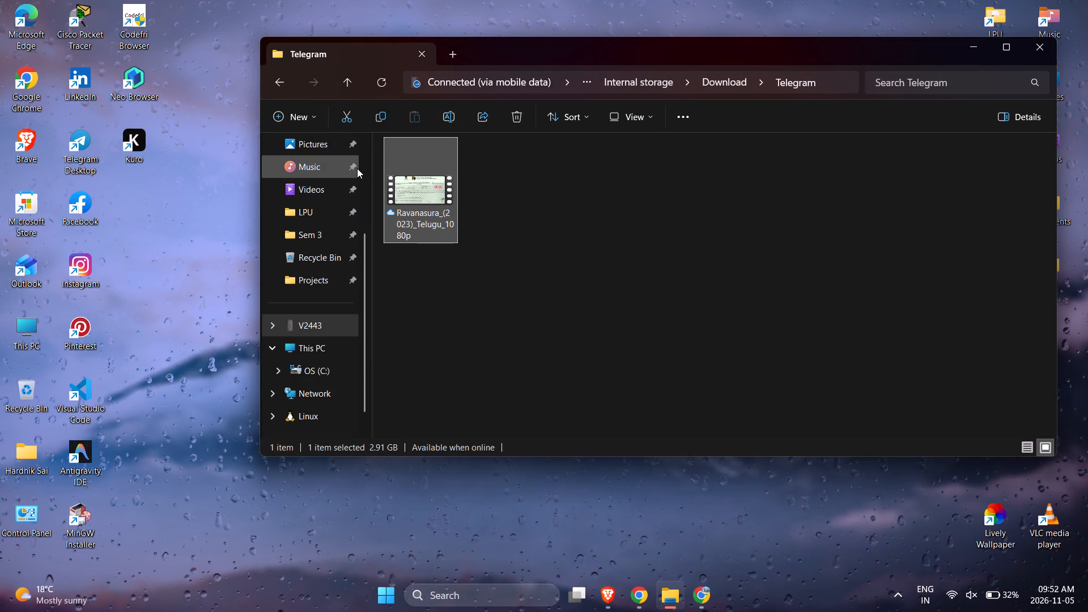
Look through the top-level folders of the OS (C:) drive, and return to This PC with the drive selected.
{"action": "left_click", "coordinate": [317, 350]}
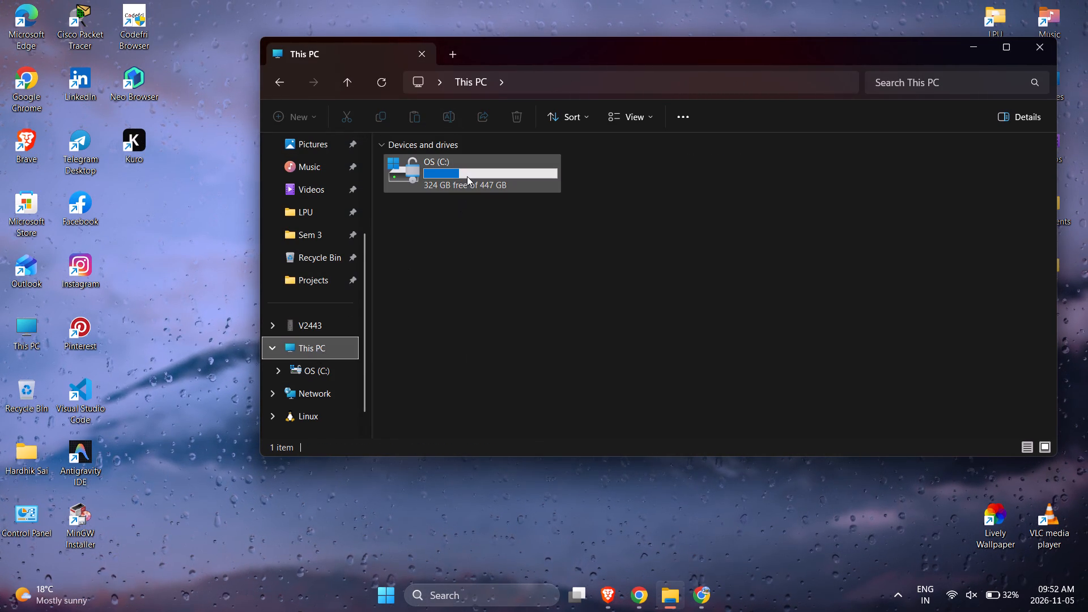
{"action": "double_click", "coordinate": [467, 176]}
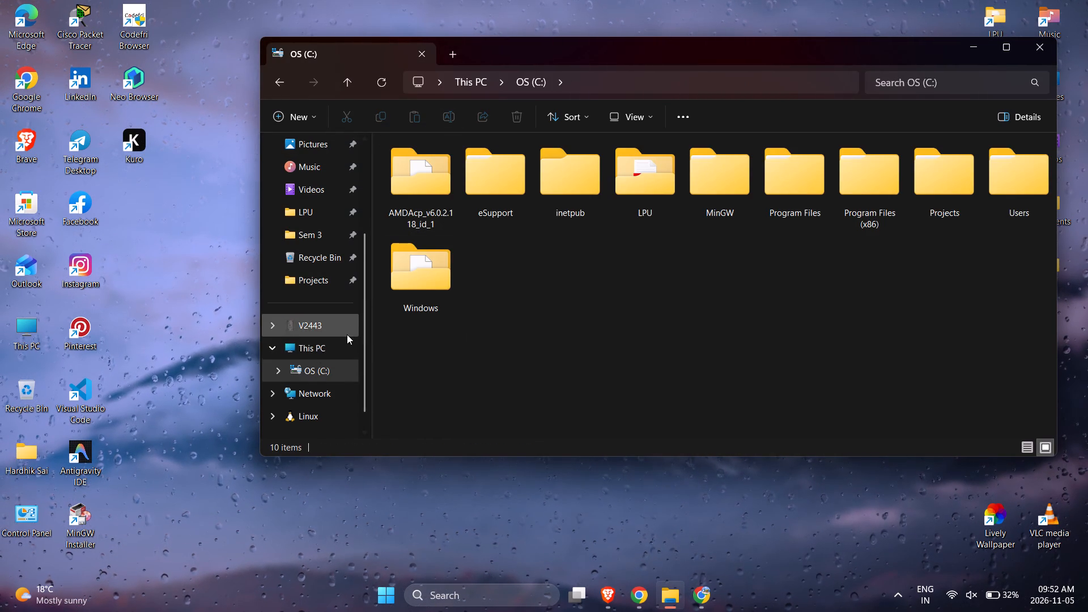
{"action": "left_click", "coordinate": [313, 357]}
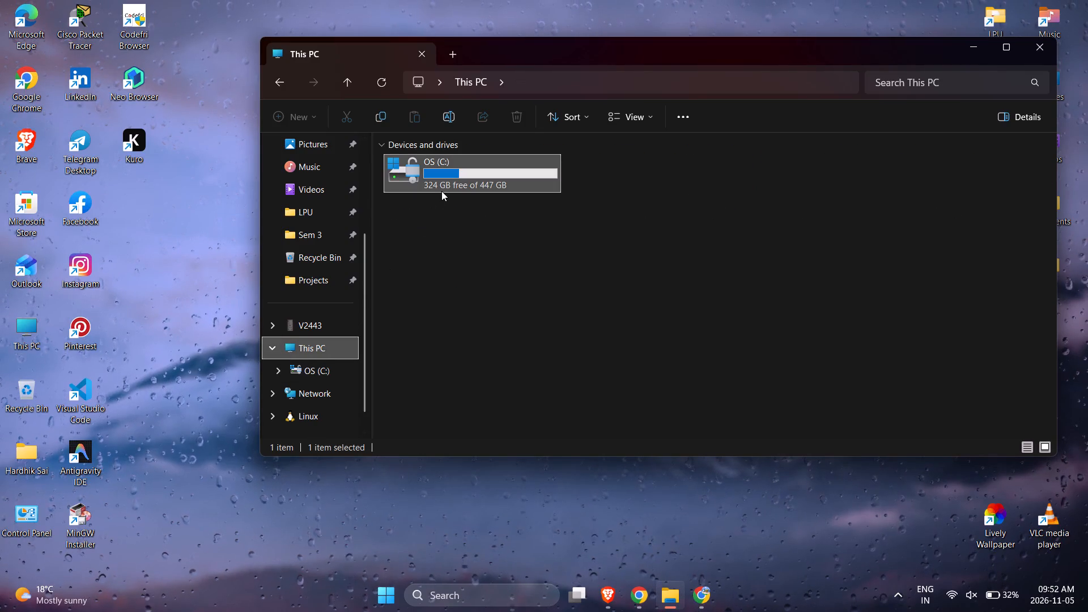
{"action": "left_click", "coordinate": [441, 191]}
Open the PDF CP 2 (1) from the Downloads folder in Word just once, accepting the conversion to an editable document.
{"action": "scroll", "coordinate": [317, 357], "scroll_direction": "up", "scroll_amount": 4}
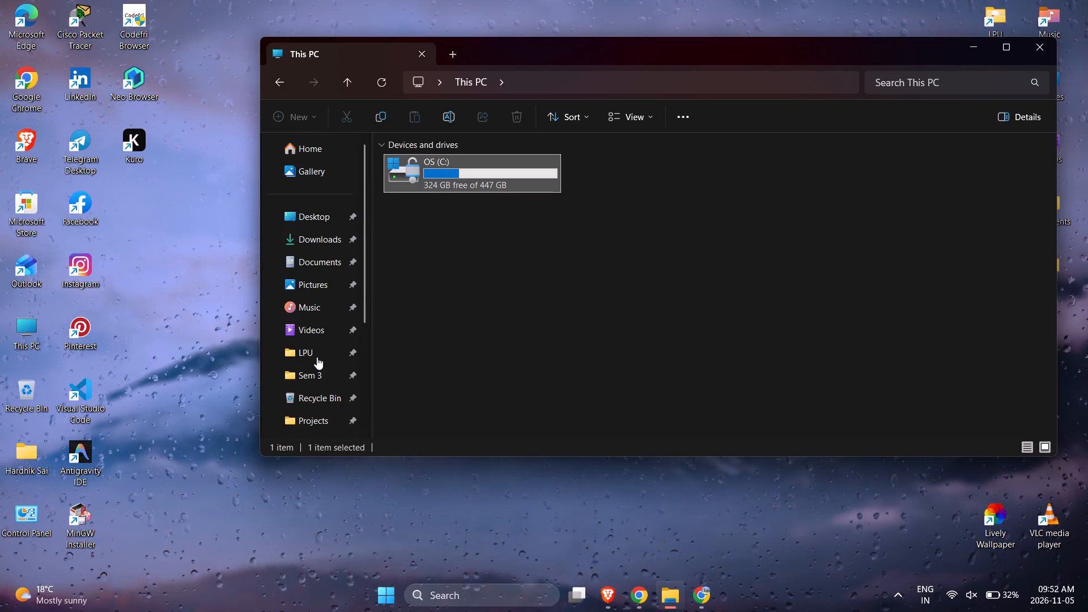
{"action": "left_click", "coordinate": [339, 246]}
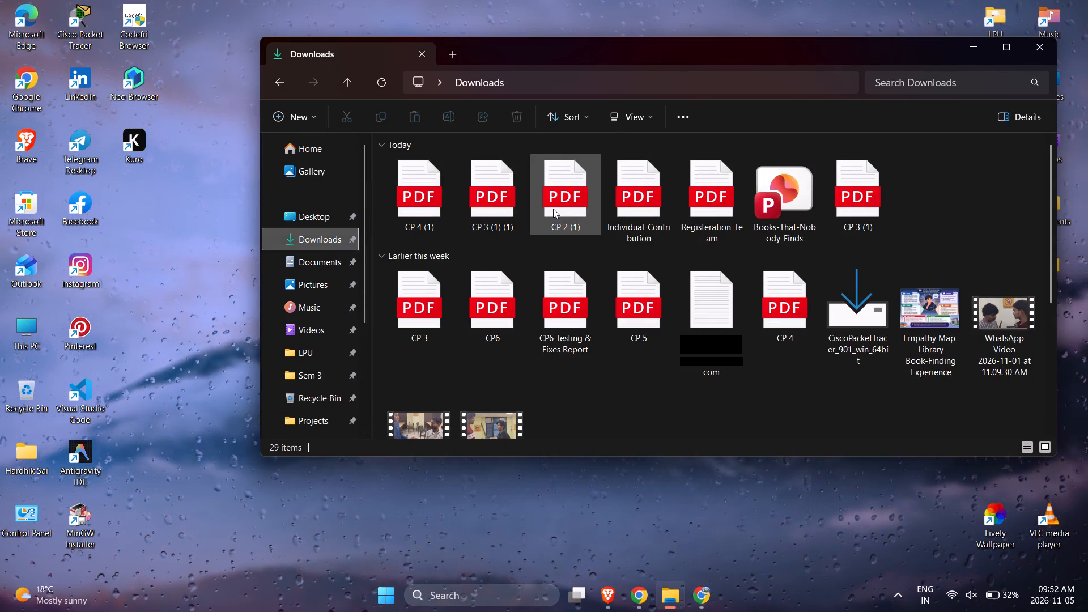
{"action": "right_click", "coordinate": [554, 208]}
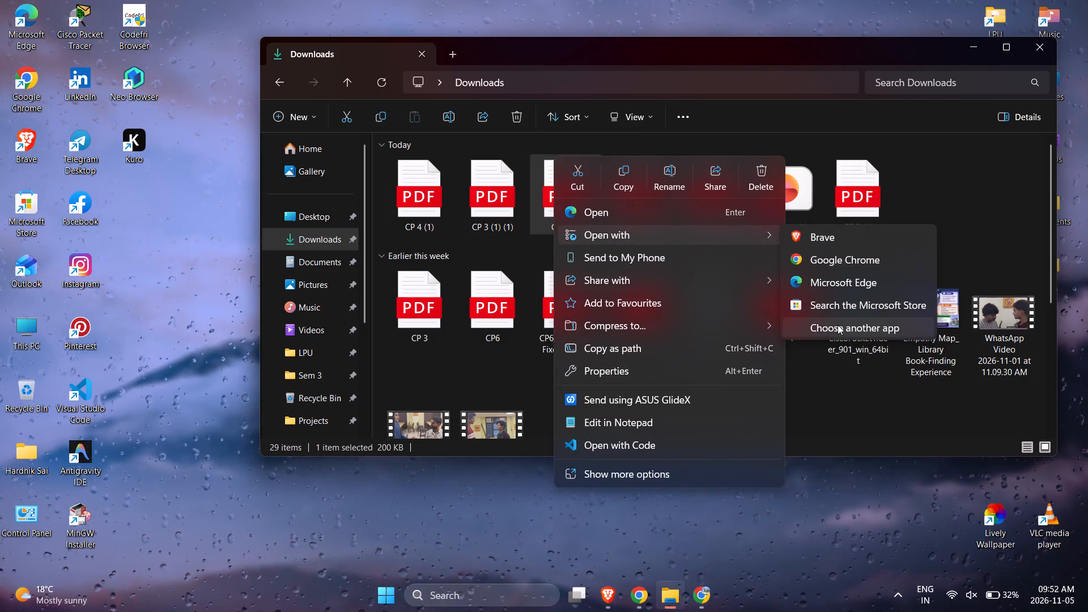
{"action": "left_click", "coordinate": [838, 324]}
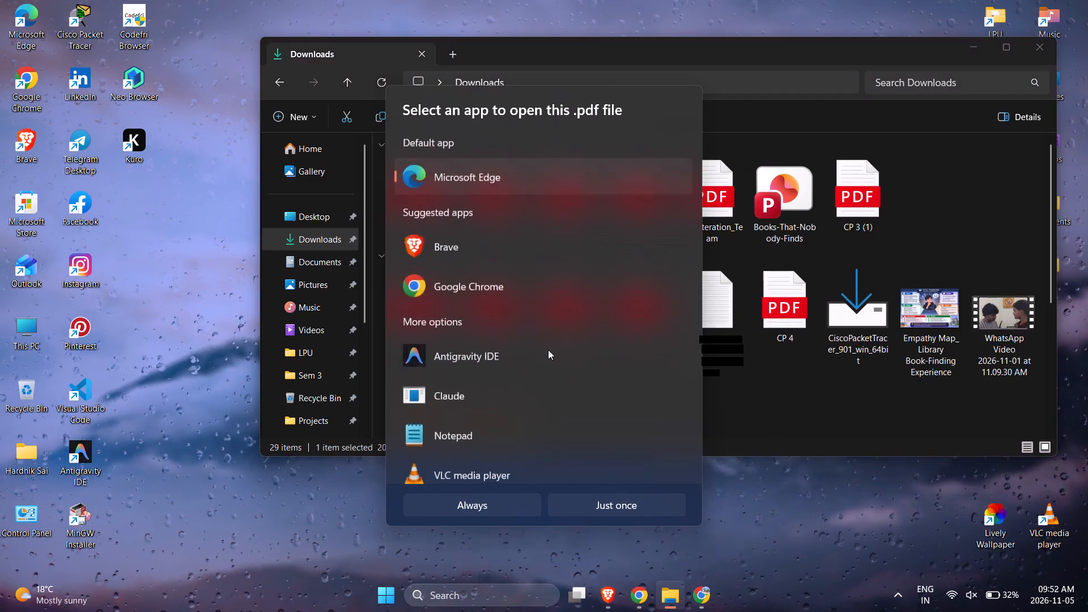
{"action": "scroll", "coordinate": [548, 350], "scroll_direction": "down", "scroll_amount": 5}
{"action": "left_click", "coordinate": [489, 381]}
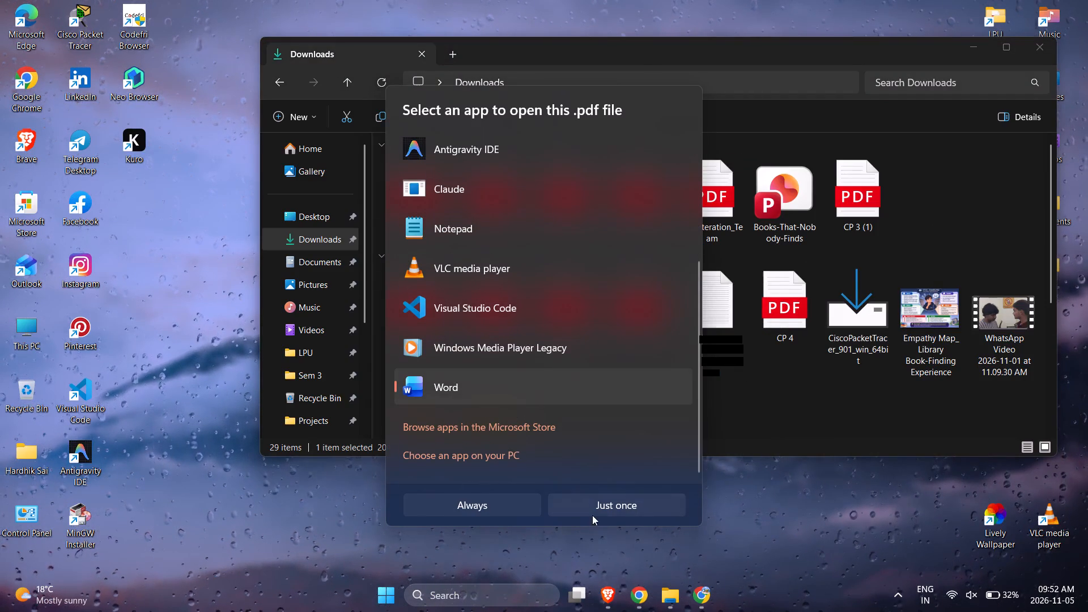
{"action": "left_click", "coordinate": [596, 505]}
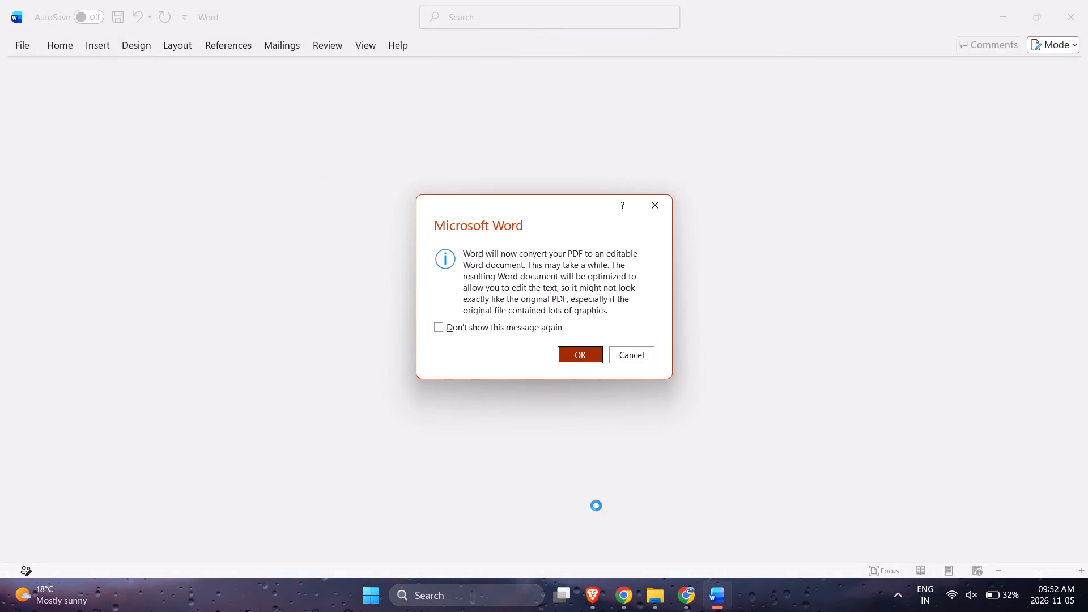
{"action": "left_click", "coordinate": [574, 358]}
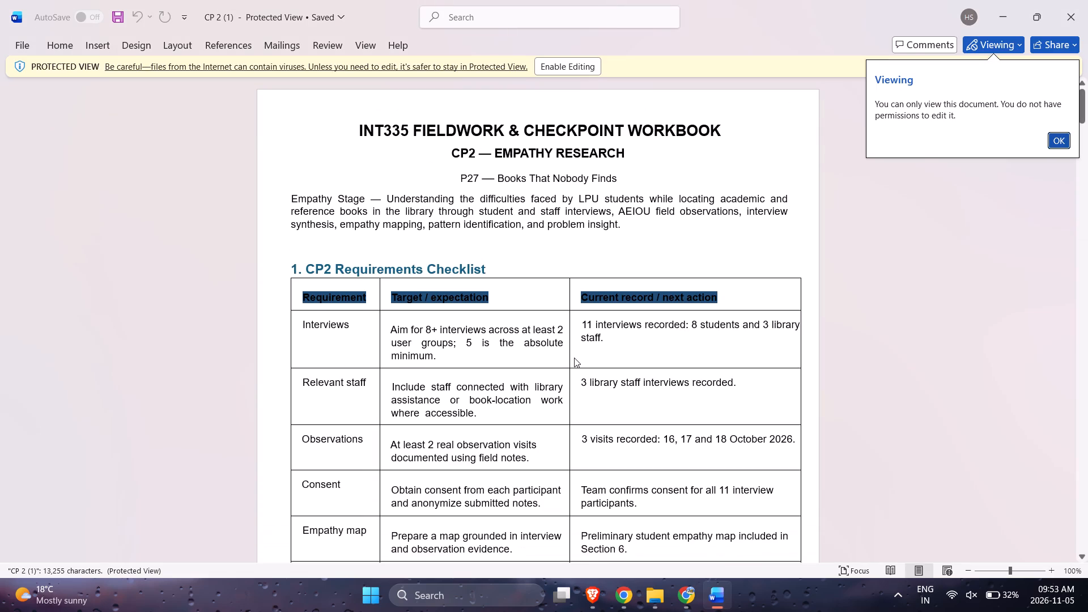
Enable editing for the protected document and accept the PDF conversion.
{"action": "left_click", "coordinate": [585, 71]}
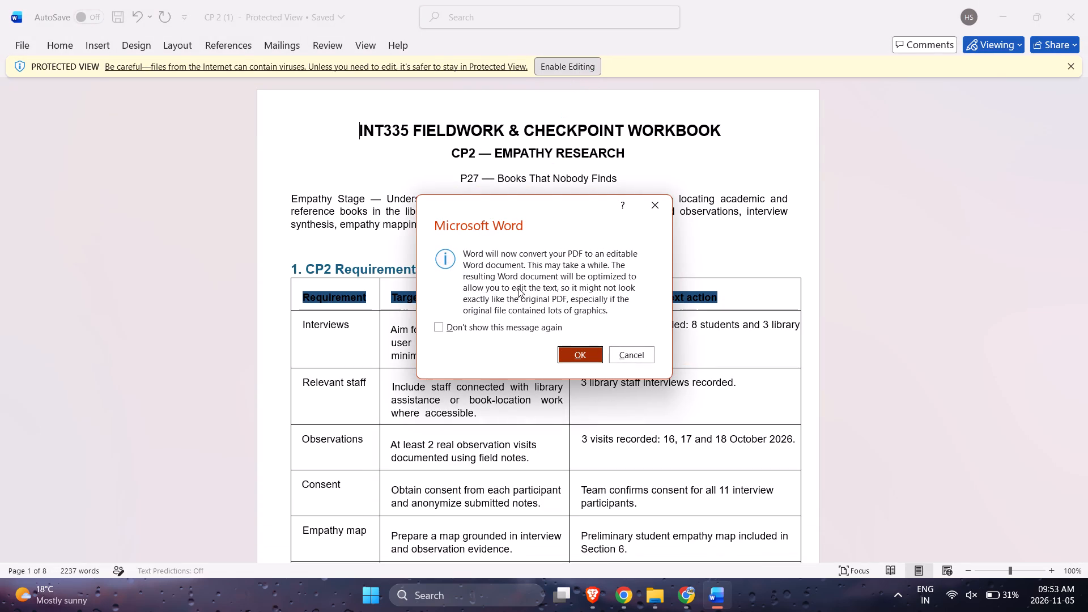
{"action": "left_click", "coordinate": [510, 321]}
{"action": "left_click", "coordinate": [567, 354]}
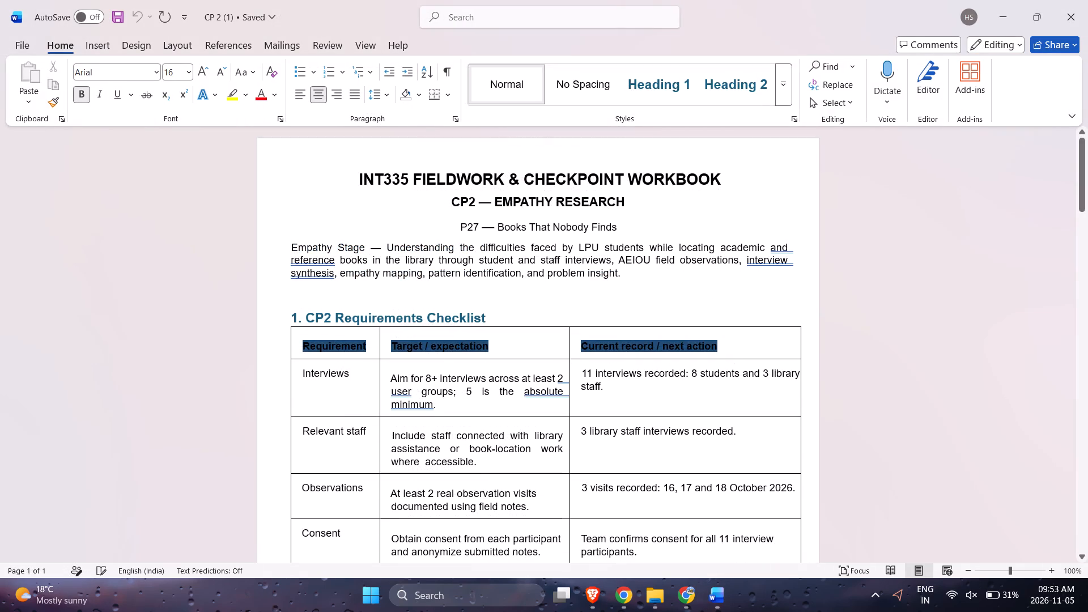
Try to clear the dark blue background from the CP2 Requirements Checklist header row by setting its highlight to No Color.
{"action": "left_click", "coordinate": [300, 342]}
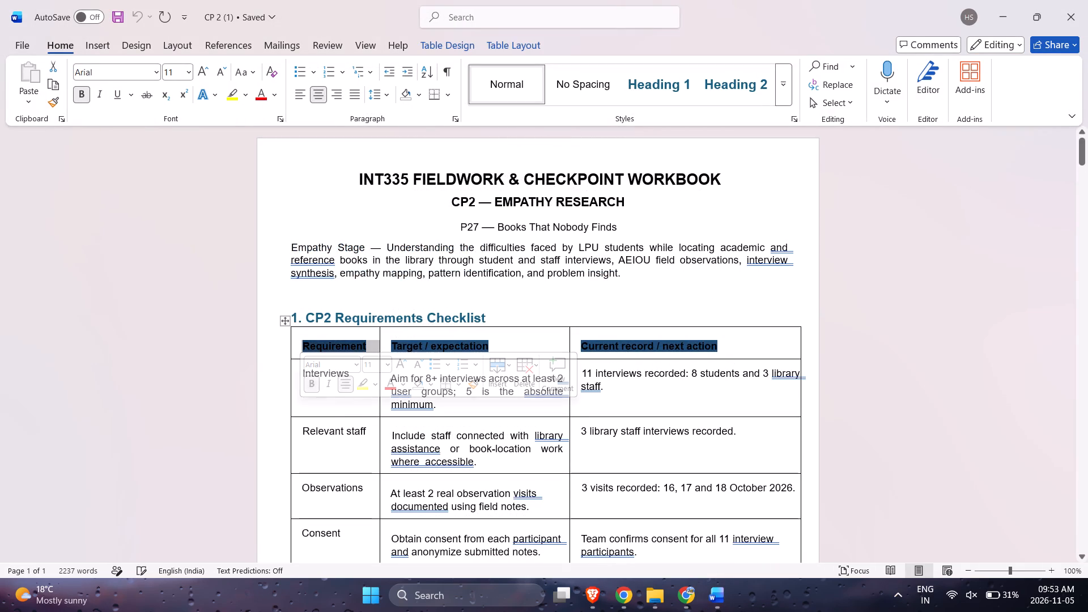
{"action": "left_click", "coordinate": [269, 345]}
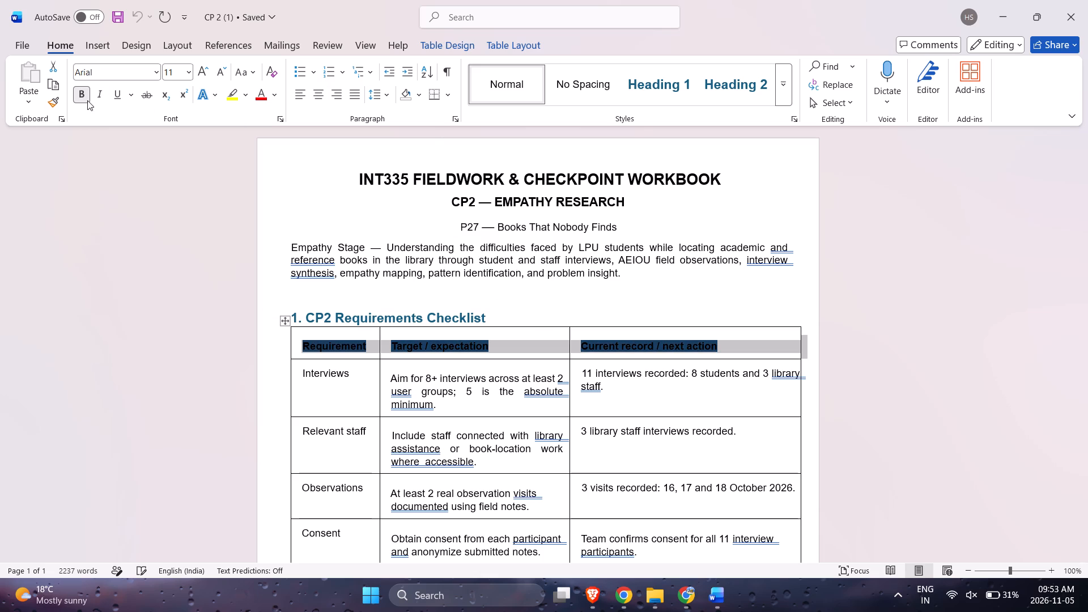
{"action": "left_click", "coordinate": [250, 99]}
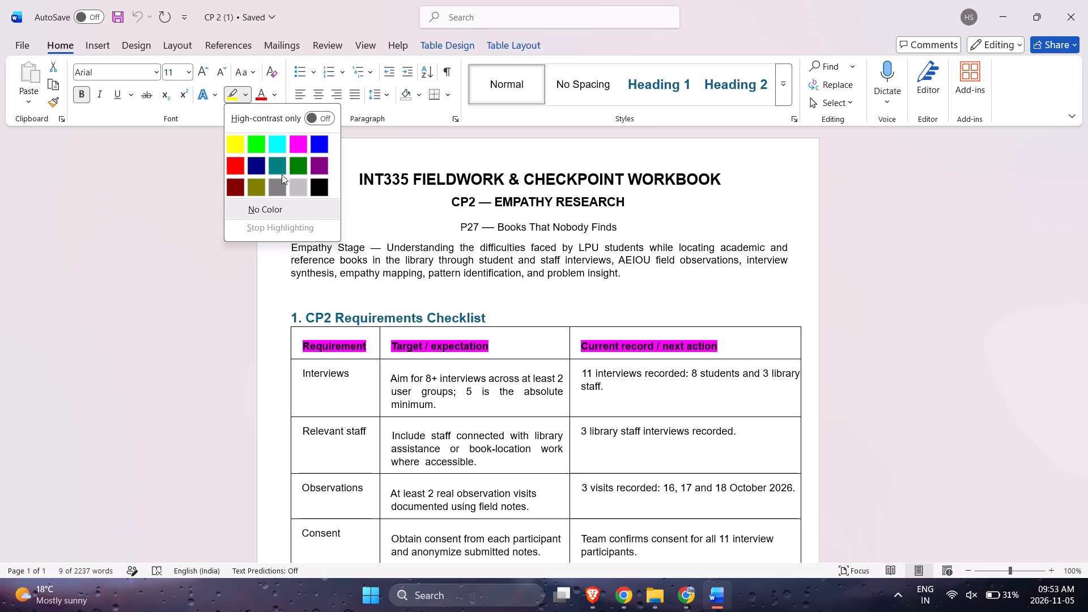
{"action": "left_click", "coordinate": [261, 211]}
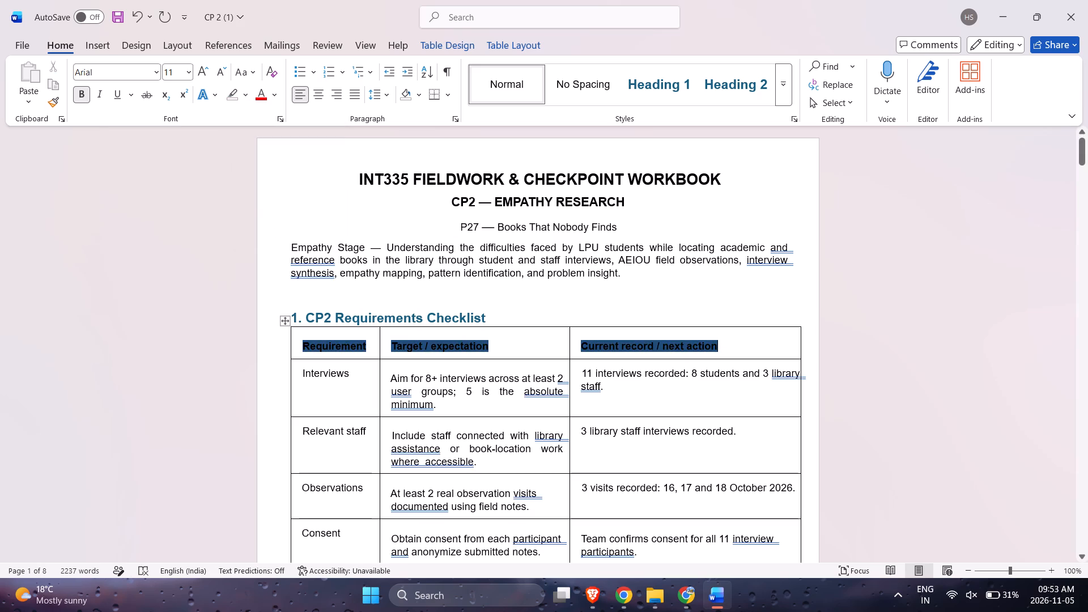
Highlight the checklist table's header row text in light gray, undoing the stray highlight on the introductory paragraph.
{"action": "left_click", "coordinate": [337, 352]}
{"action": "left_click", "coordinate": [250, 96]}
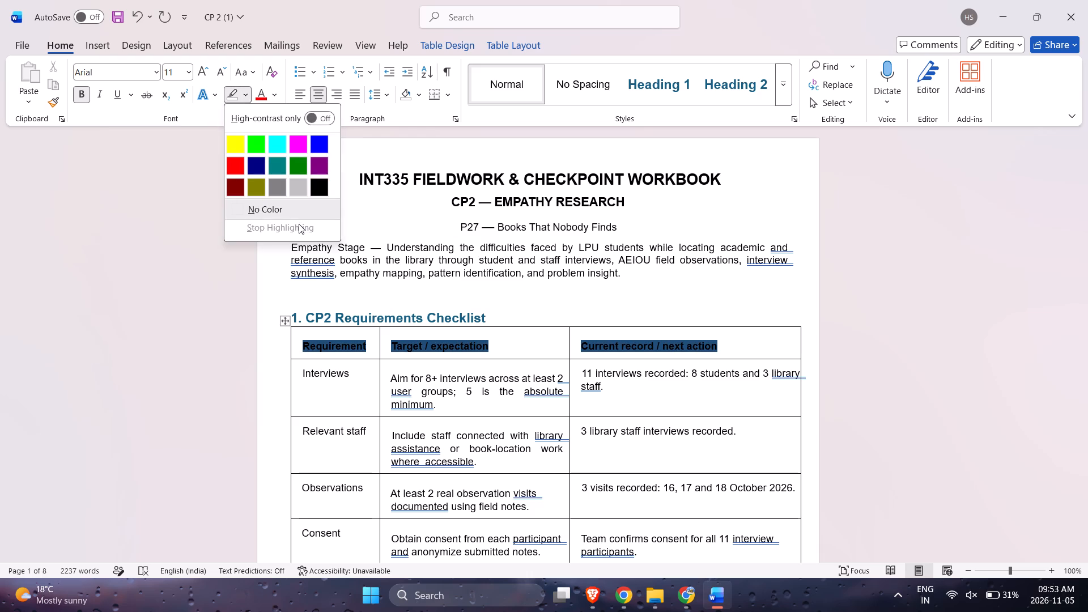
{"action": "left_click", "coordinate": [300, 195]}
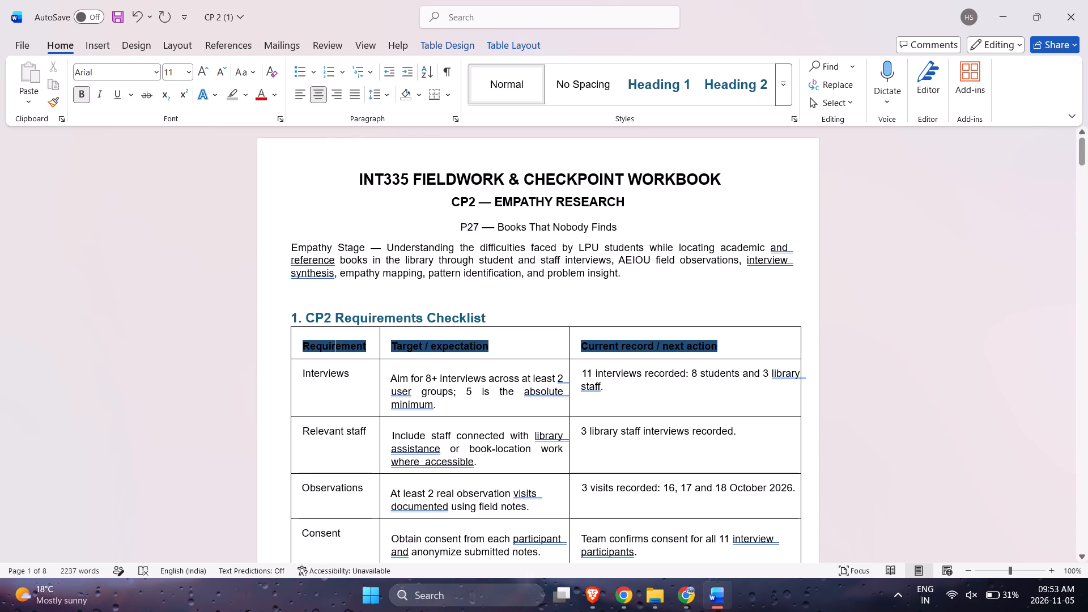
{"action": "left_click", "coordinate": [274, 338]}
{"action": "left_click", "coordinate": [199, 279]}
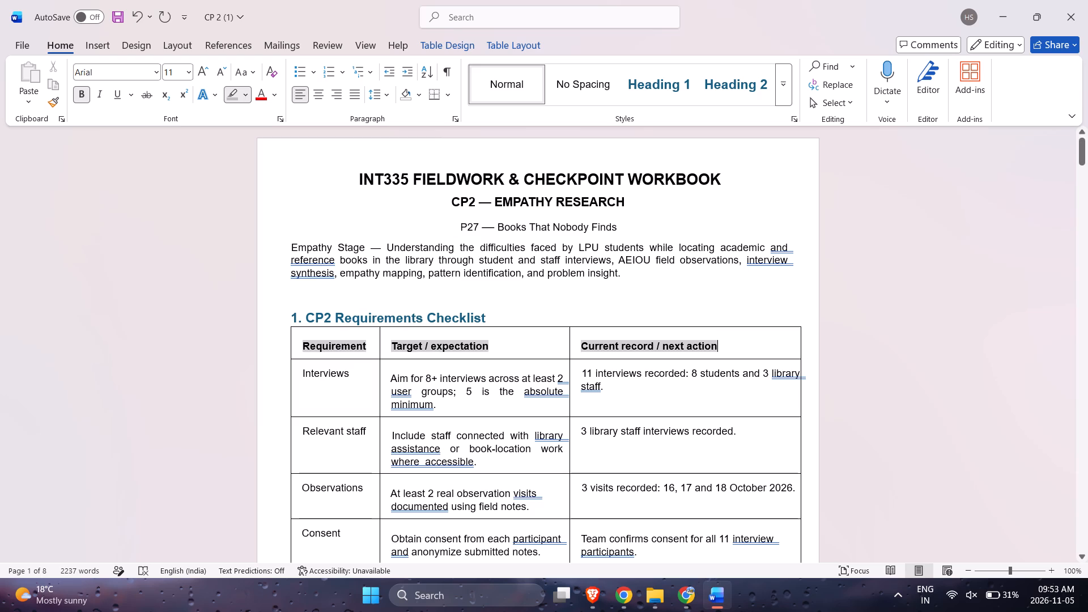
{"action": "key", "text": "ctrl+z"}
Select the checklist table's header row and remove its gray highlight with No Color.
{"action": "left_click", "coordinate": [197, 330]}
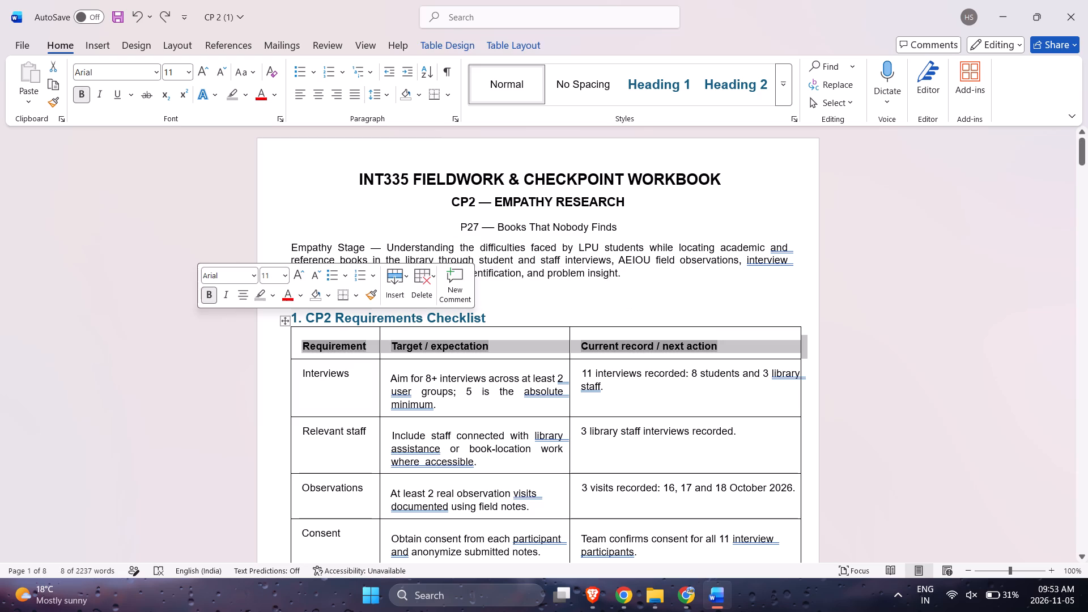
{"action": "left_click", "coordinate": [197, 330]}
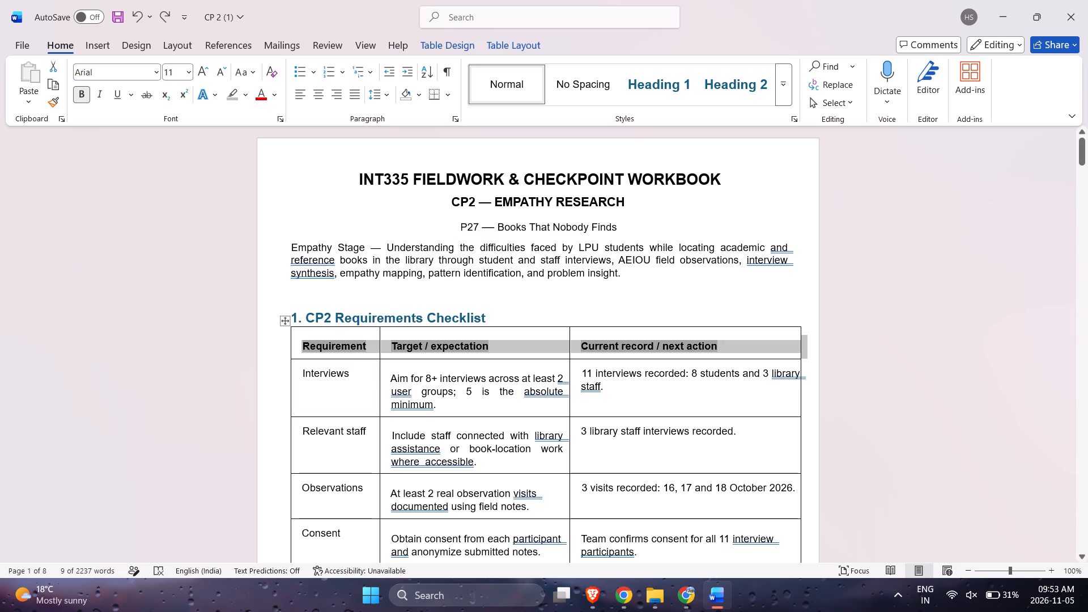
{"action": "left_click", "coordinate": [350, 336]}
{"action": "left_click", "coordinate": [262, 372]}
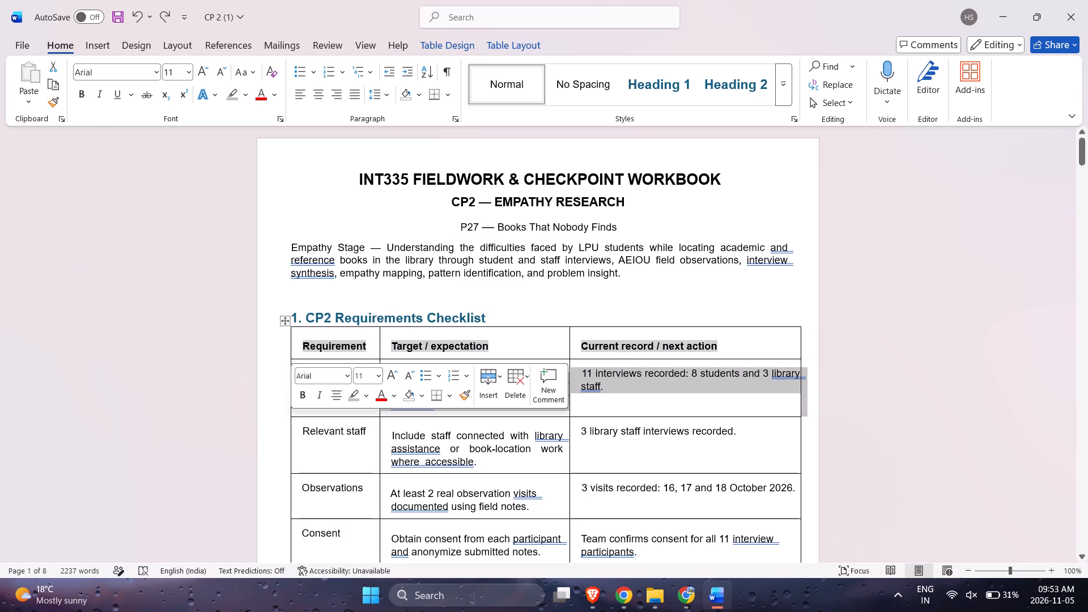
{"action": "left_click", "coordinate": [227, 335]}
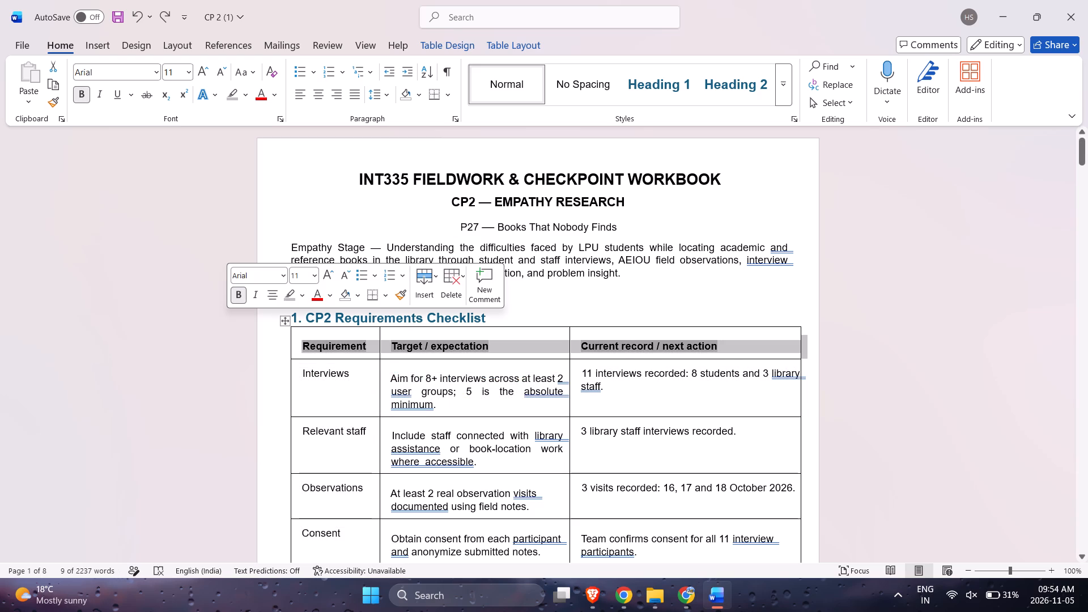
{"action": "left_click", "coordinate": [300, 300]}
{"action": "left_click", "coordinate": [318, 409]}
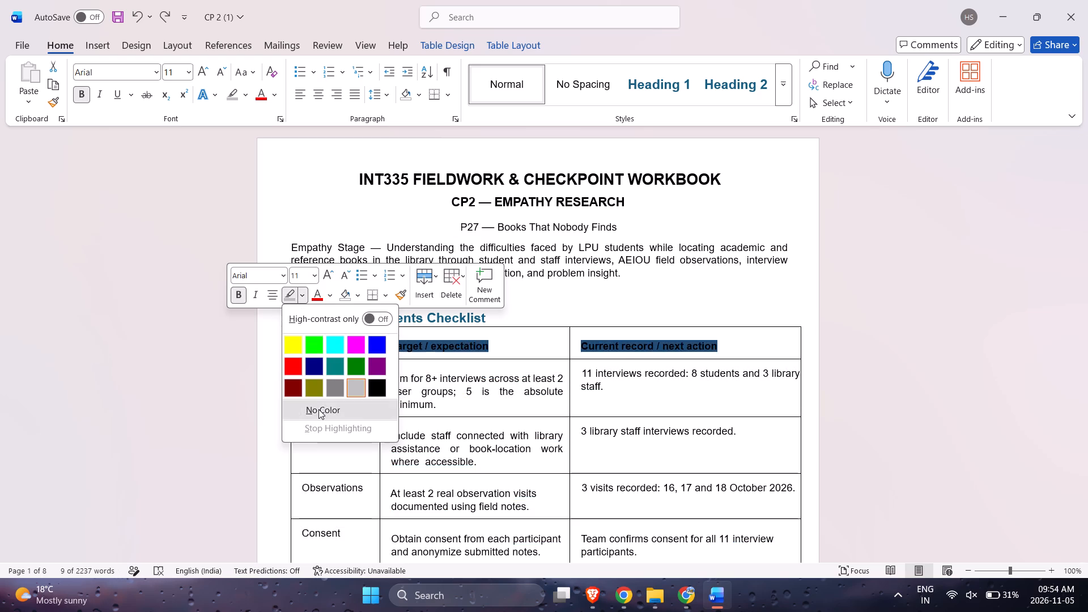
Apply the header row's copied formatting to the Requirement heading with Format Painter.
{"action": "left_click", "coordinate": [404, 299]}
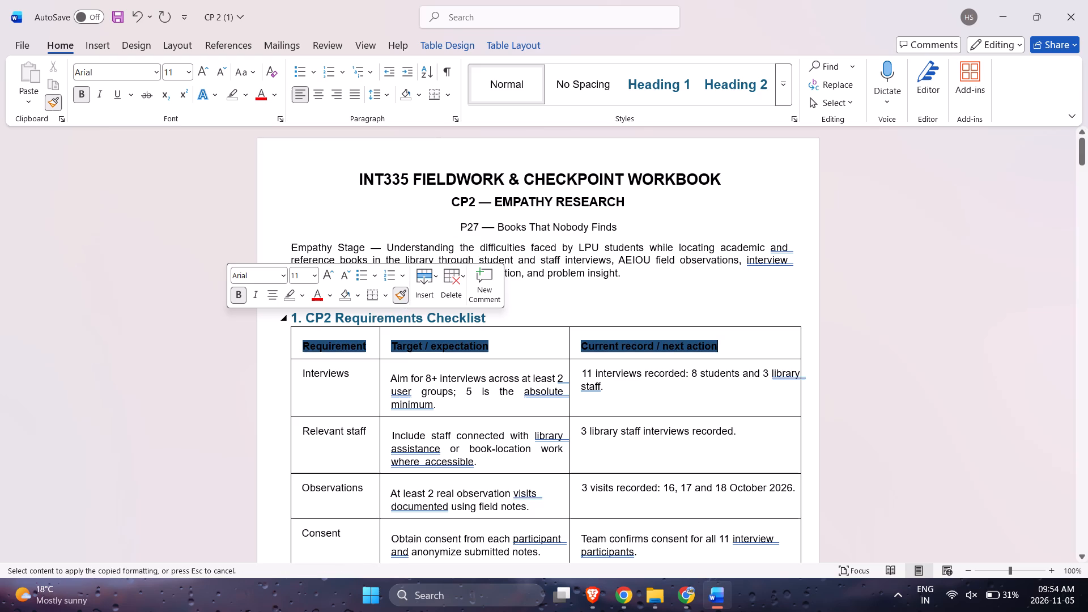
{"action": "left_click", "coordinate": [356, 343]}
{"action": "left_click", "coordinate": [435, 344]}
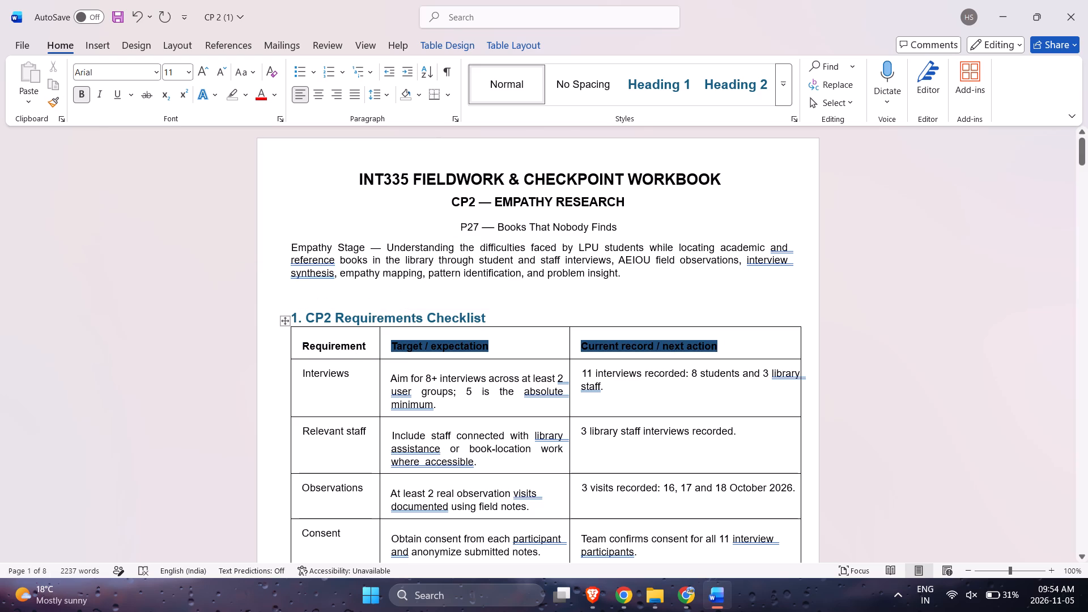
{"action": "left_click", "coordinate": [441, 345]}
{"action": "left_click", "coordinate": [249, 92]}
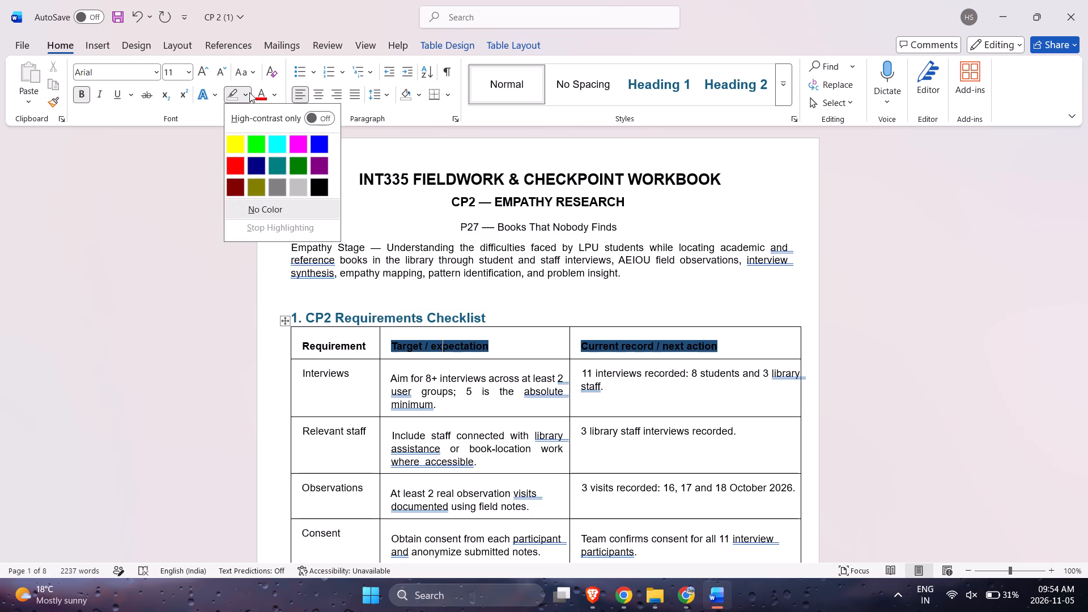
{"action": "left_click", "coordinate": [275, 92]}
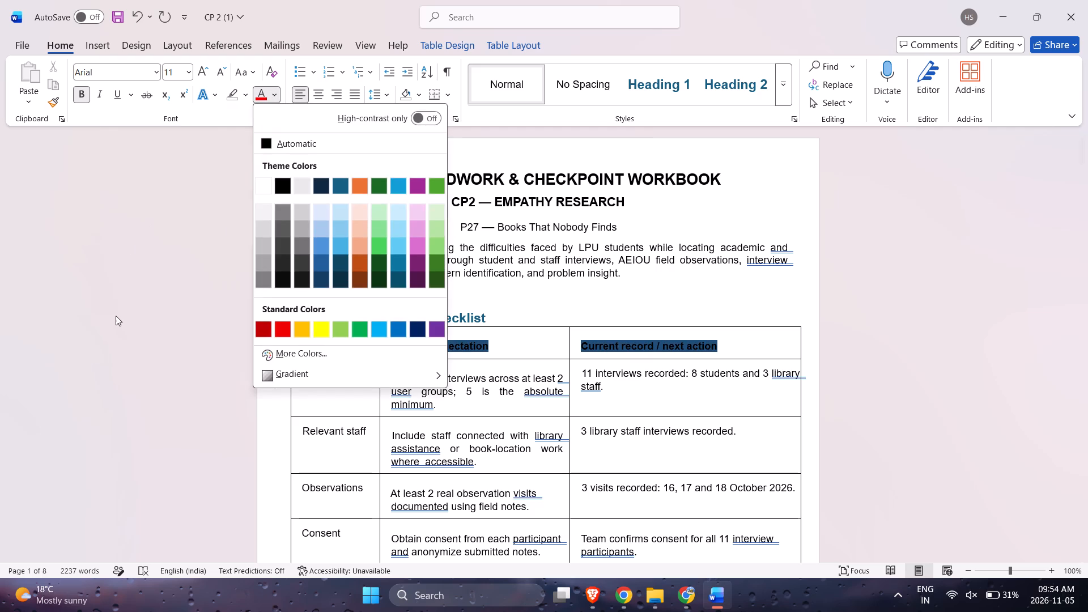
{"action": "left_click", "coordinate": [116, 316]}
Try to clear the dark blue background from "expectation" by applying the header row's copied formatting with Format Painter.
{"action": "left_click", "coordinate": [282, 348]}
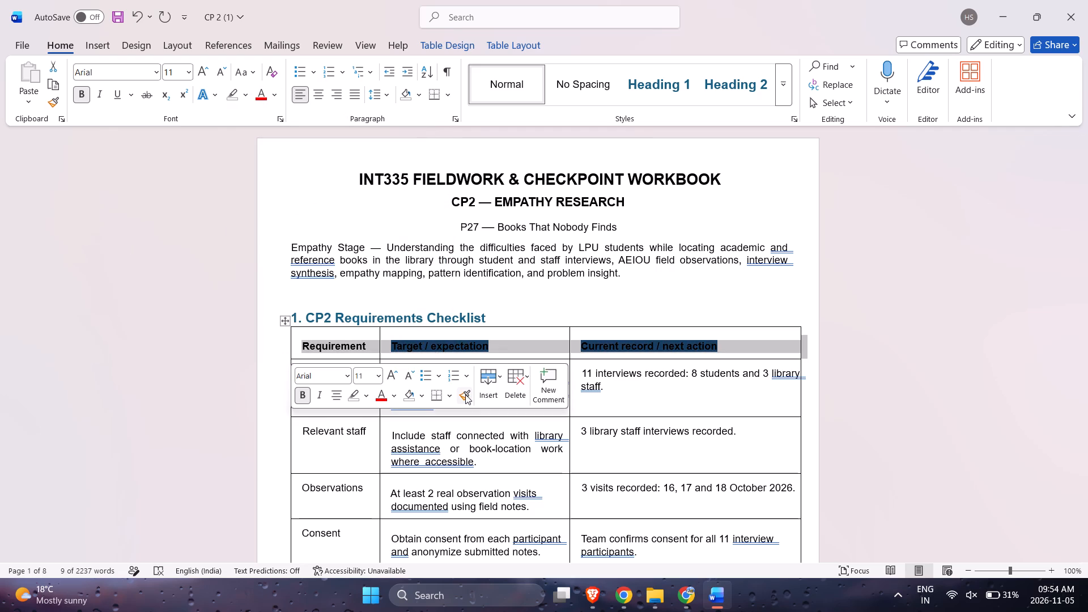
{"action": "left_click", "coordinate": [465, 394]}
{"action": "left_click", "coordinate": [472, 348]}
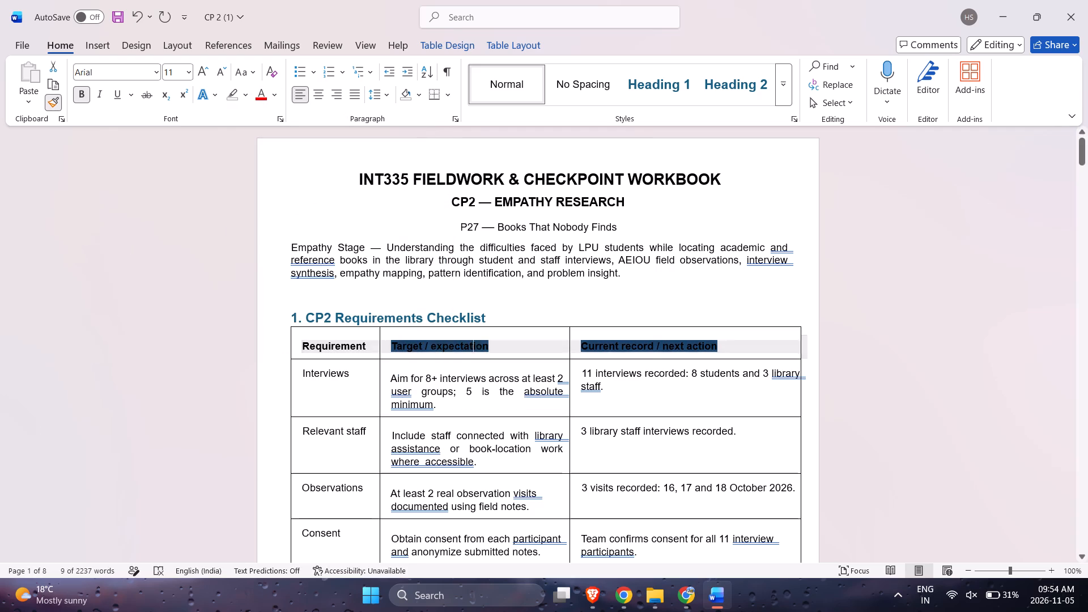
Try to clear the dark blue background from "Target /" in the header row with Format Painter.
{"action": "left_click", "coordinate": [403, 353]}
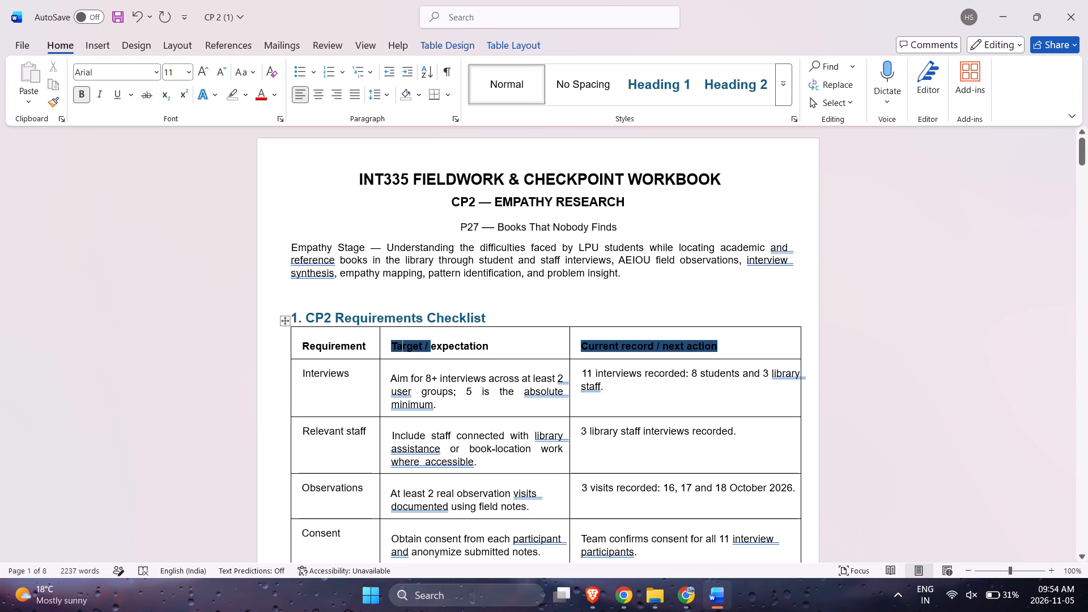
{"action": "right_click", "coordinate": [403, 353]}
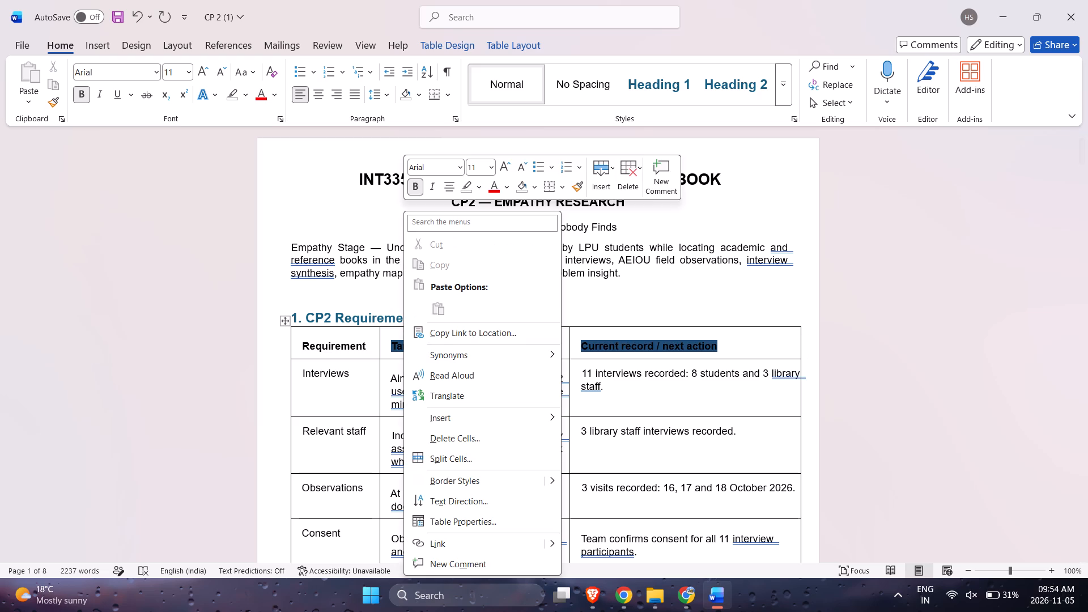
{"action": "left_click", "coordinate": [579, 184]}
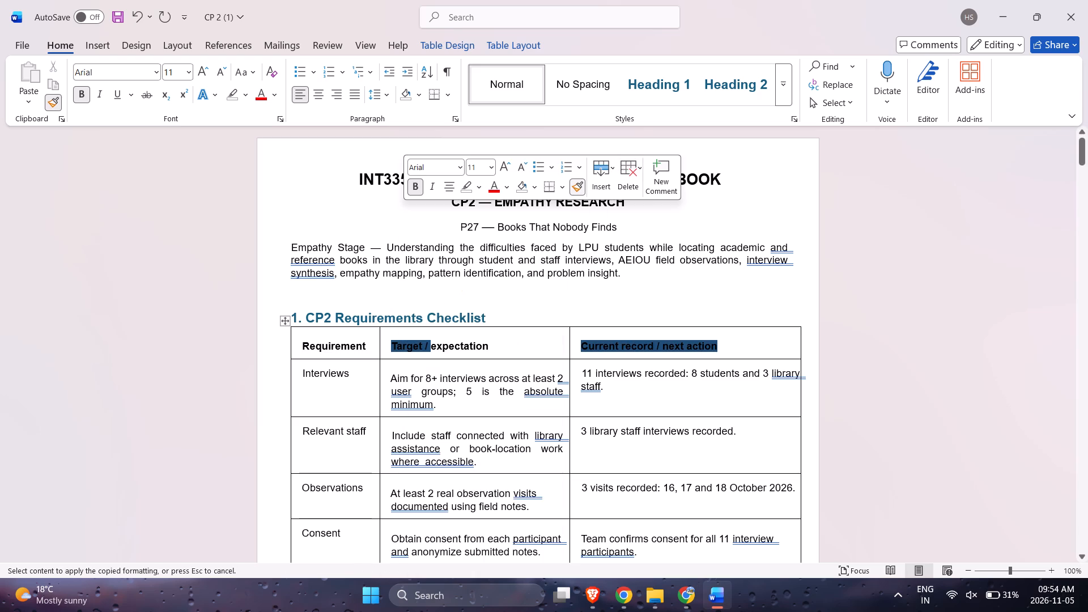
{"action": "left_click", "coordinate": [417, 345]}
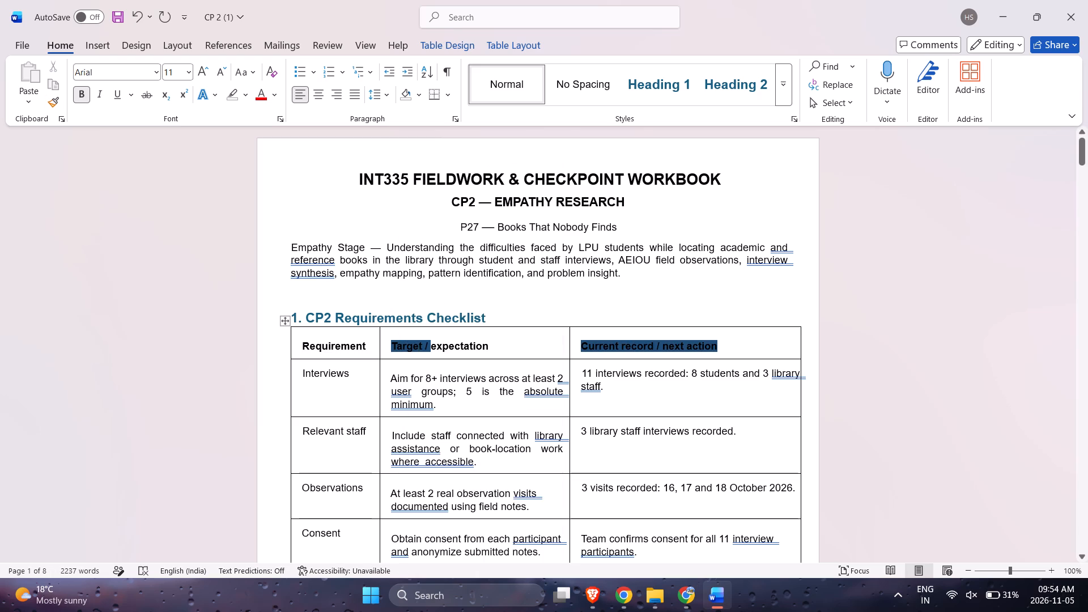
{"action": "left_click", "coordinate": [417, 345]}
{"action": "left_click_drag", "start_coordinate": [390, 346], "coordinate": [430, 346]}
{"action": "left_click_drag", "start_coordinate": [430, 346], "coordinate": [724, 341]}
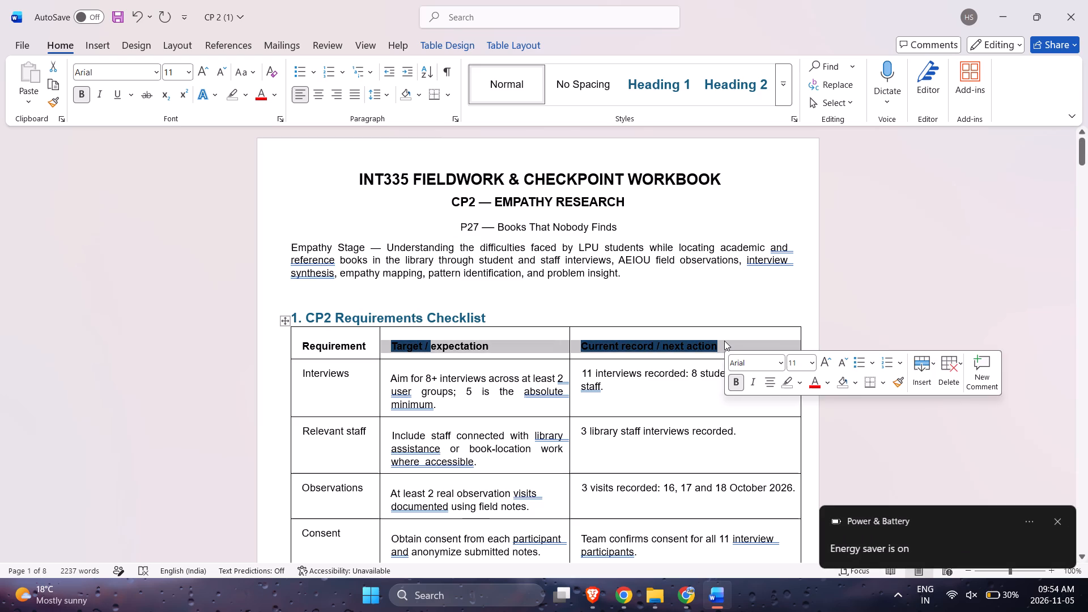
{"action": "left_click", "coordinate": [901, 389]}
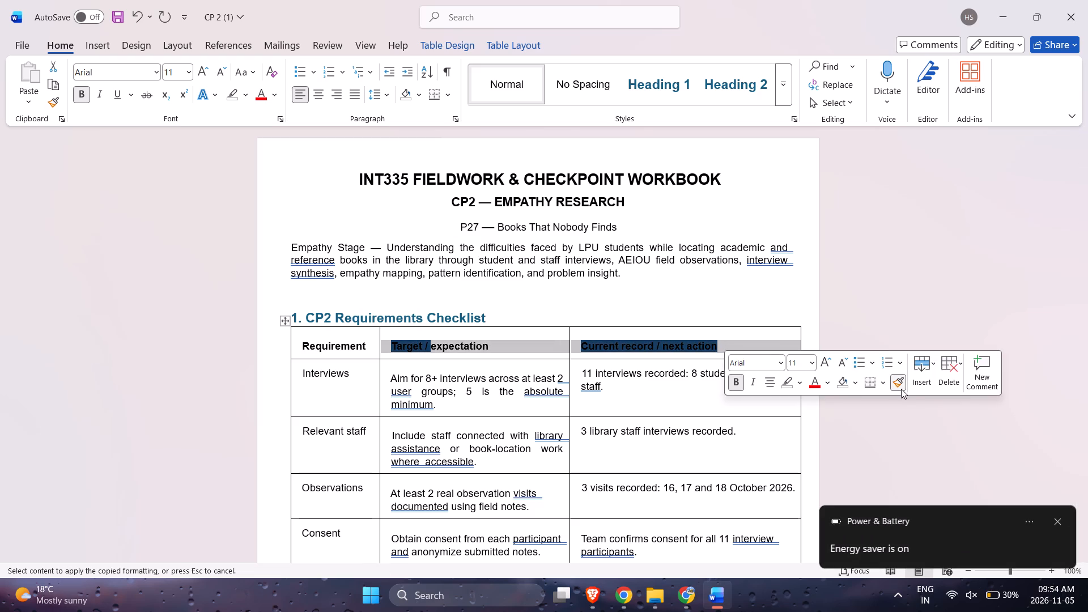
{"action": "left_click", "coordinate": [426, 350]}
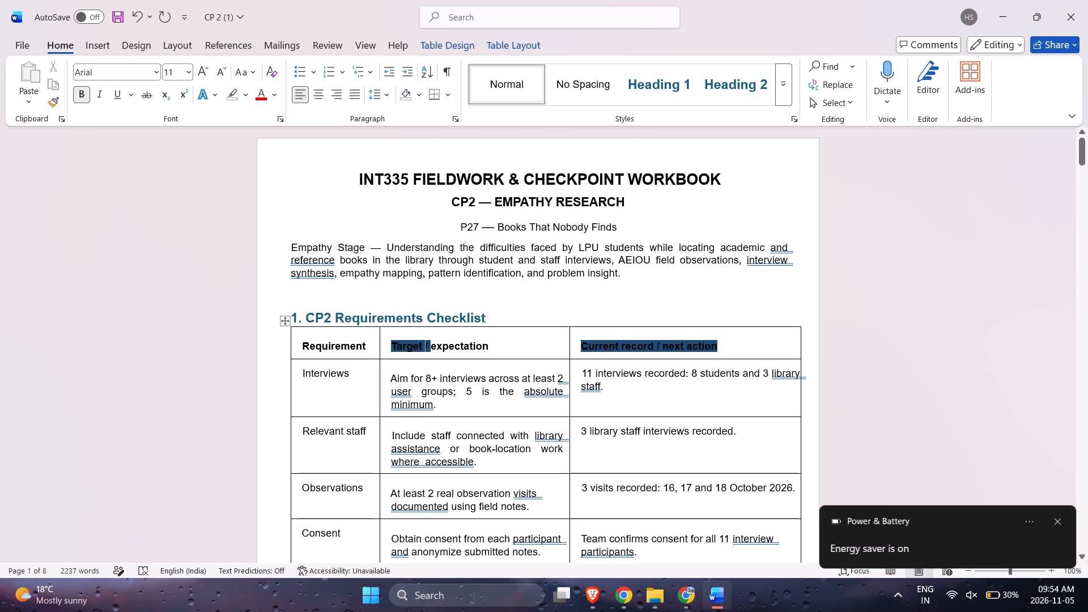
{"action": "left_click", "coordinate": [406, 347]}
Cut the "Target / expectation" heading text out of the checklist table's header row.
{"action": "scroll", "coordinate": [406, 347], "scroll_direction": "down", "scroll_amount": 1}
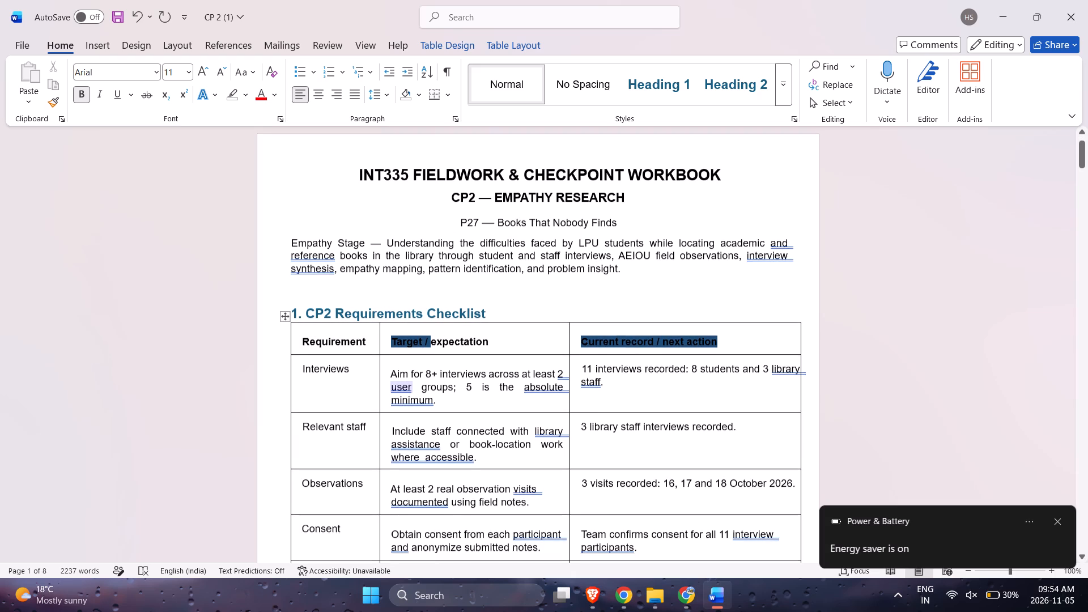
{"action": "left_click_drag", "start_coordinate": [495, 302], "coordinate": [385, 303]}
{"action": "key", "text": "ctrl+x"}
{"action": "key", "text": "ctrl+v"}
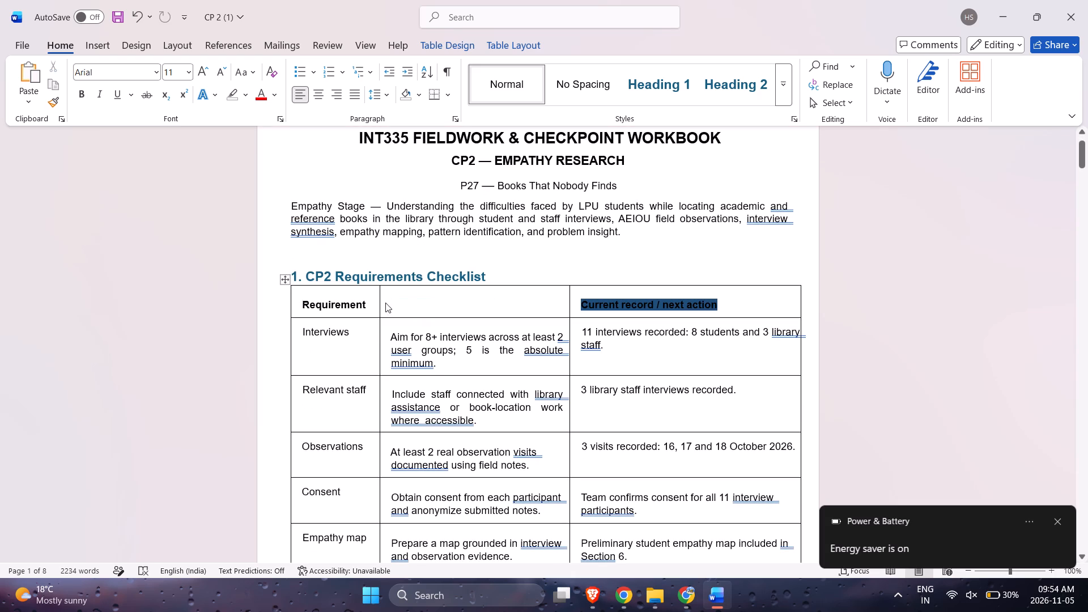
{"action": "key", "text": "ctrl+x"}
Switch to Notepad and paste the cut heading as plain text below blank lines added to the Student Interview note.
{"action": "type", "text": "notepad"}
{"action": "key", "text": "Return"}
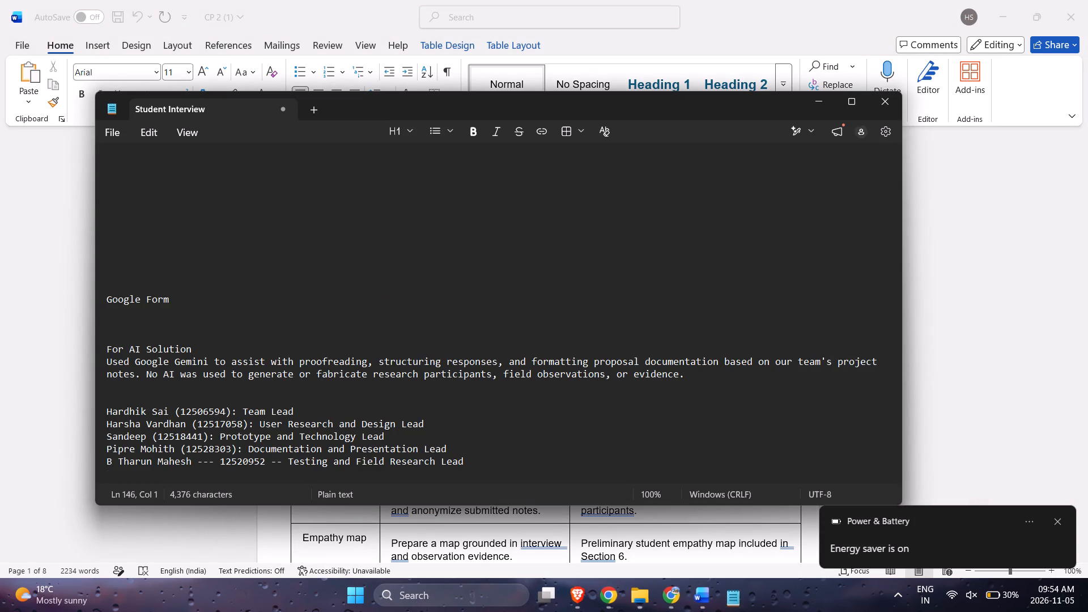
{"action": "key", "text": "Return"}
{"action": "key", "text": "Return"}
{"action": "key", "text": "Return"}
{"action": "key", "text": "Return"}
{"action": "key", "text": "Return"}
{"action": "key", "text": "Return"}
{"action": "key", "text": "Return"}
{"action": "key", "text": "Return"}
{"action": "key", "text": "Return"}
{"action": "key", "text": "Return"}
{"action": "key", "text": "Return"}
{"action": "key", "text": "Return"}
{"action": "key", "text": "Return"}
{"action": "key", "text": "Return"}
{"action": "key", "text": "Return"}
{"action": "key", "text": "Return"}
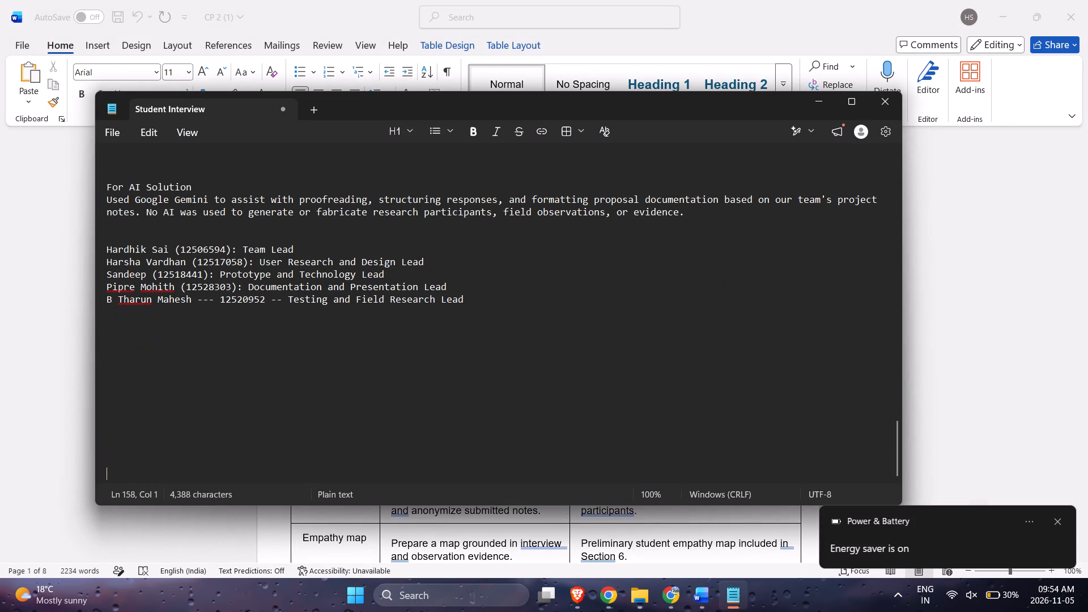
{"action": "key", "text": "ctrl+v"}
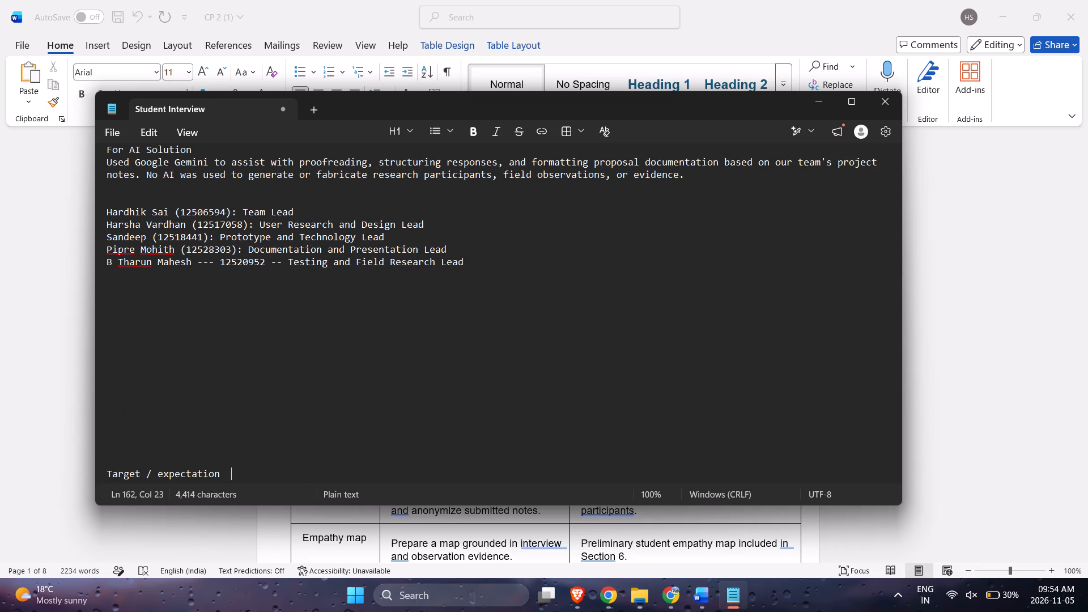
Cut the plain "Target / expectation" text from the note and paste it into the empty header cell in Word.
{"action": "left_click_drag", "start_coordinate": [241, 481], "coordinate": [105, 453]}
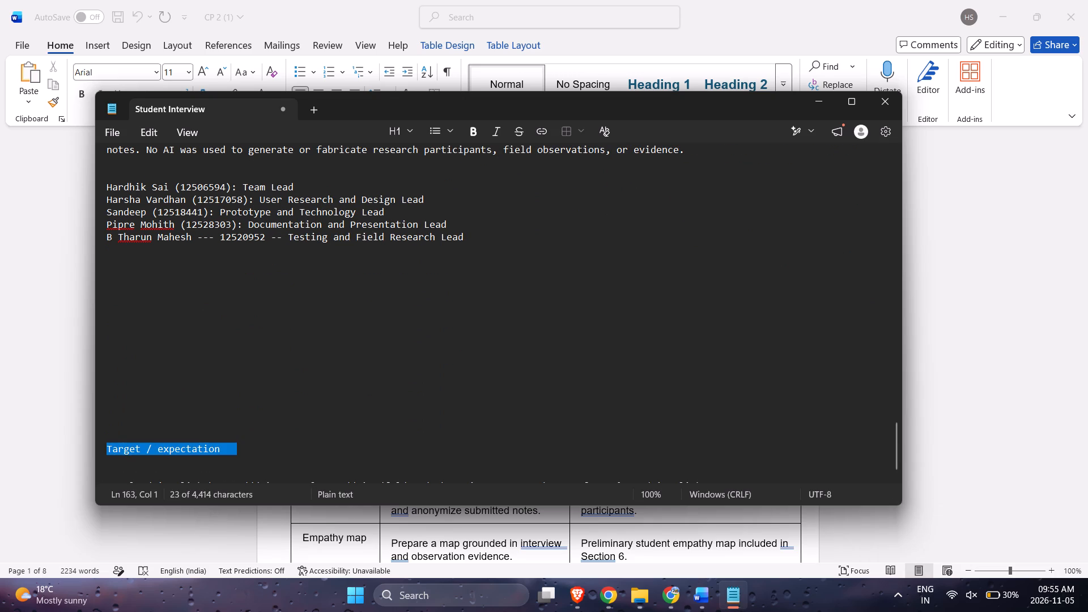
{"action": "key", "text": "ctrl+x"}
{"action": "scroll", "coordinate": [105, 453], "scroll_direction": "down", "scroll_amount": 5}
{"action": "left_click", "coordinate": [39, 451]}
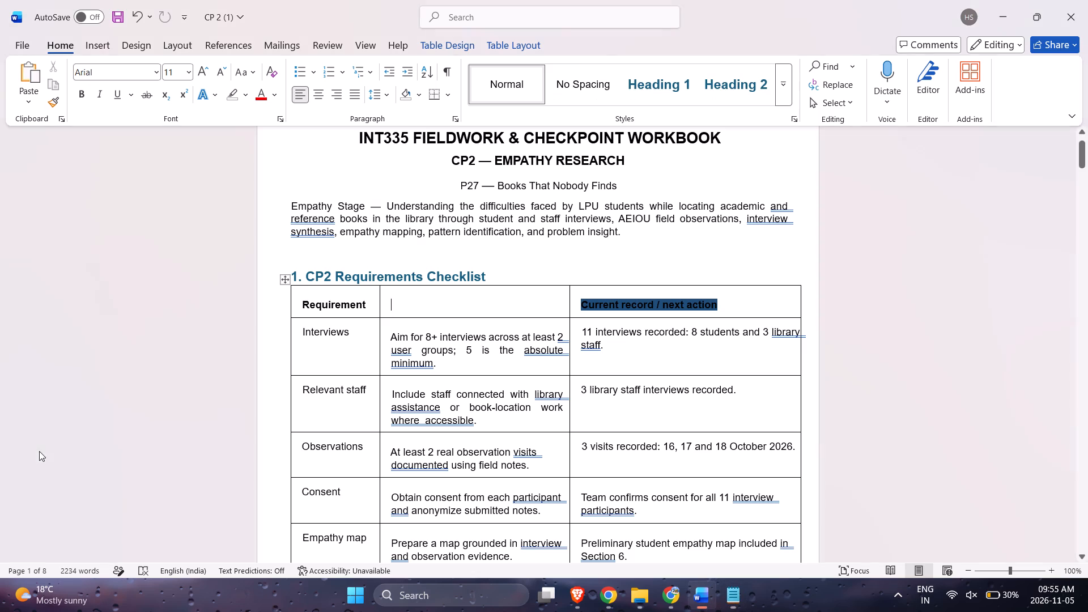
{"action": "key", "text": "ctrl+v"}
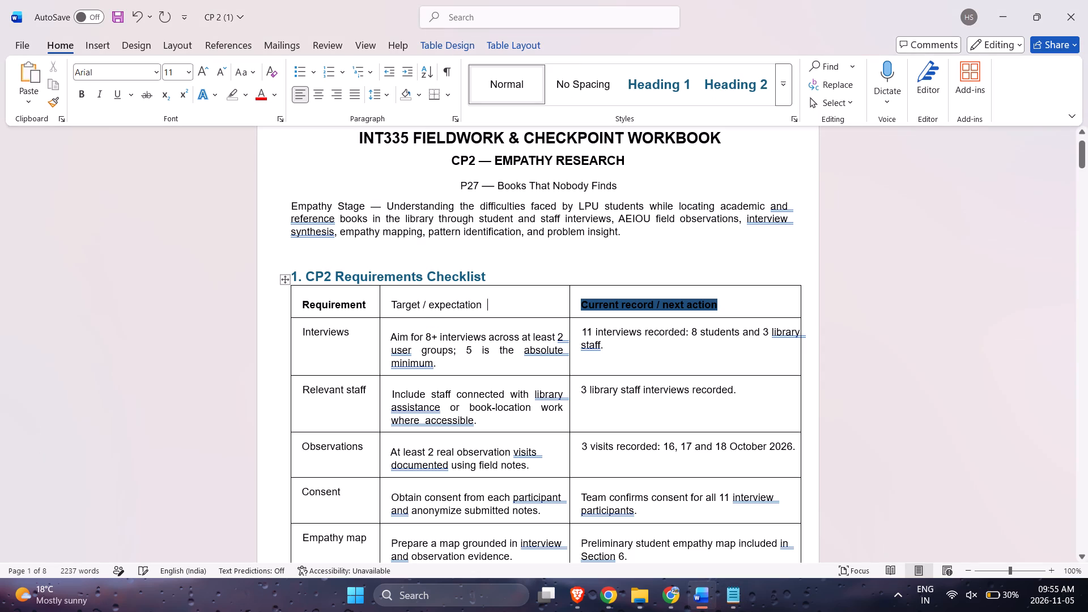
Make the "Target / expectation" heading bold.
{"action": "left_click_drag", "start_coordinate": [485, 300], "coordinate": [392, 308]}
{"action": "left_click", "coordinate": [407, 348]}
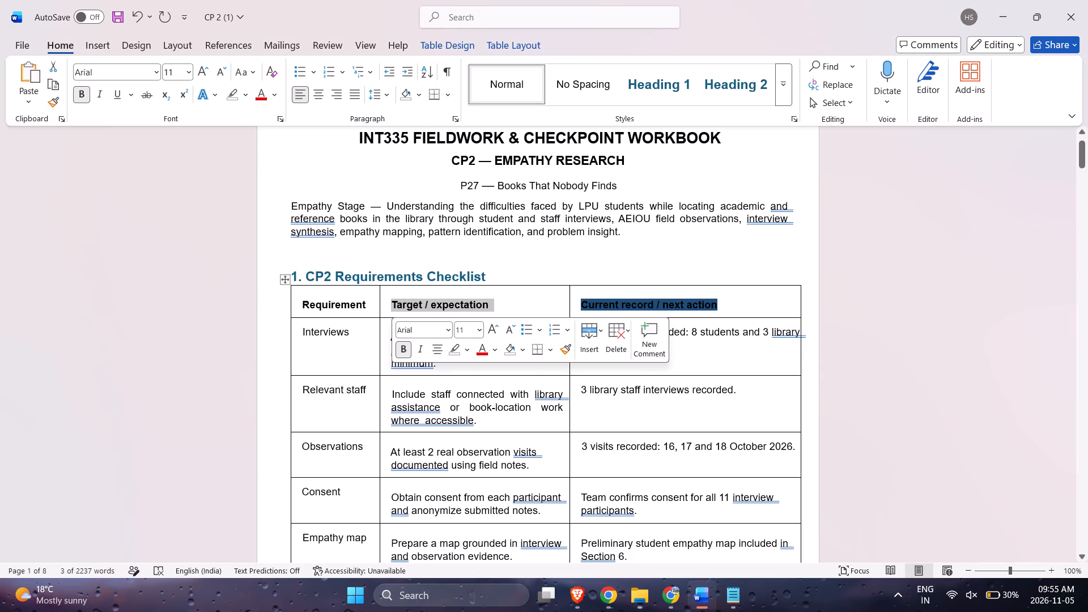
{"action": "left_click", "coordinate": [607, 273]}
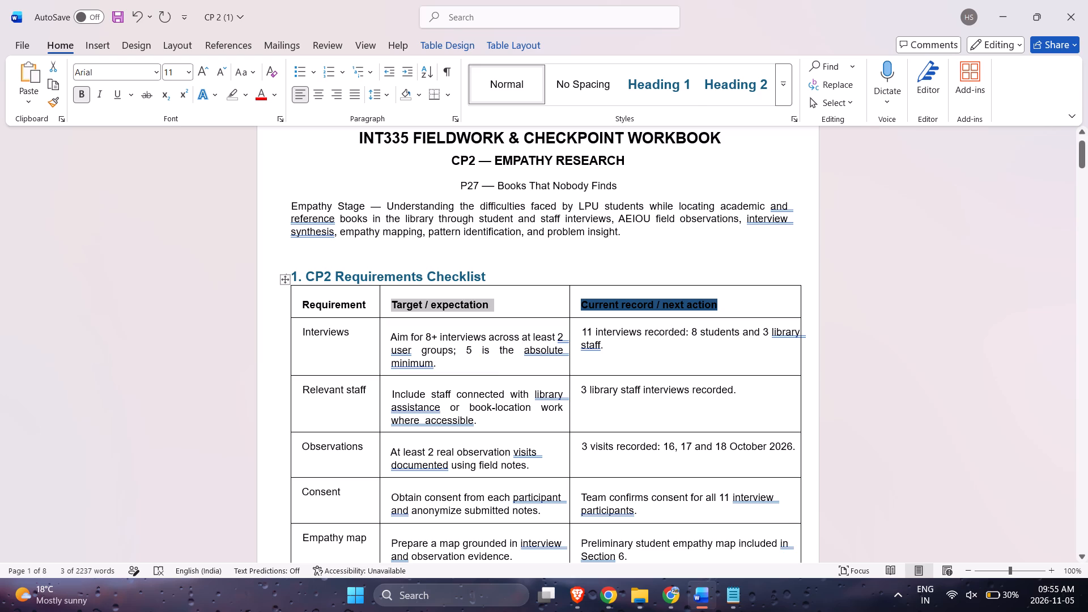
Change the project code in the "Books That Nobody Finds" subtitle line to P23.
{"action": "left_click", "coordinate": [473, 185]}
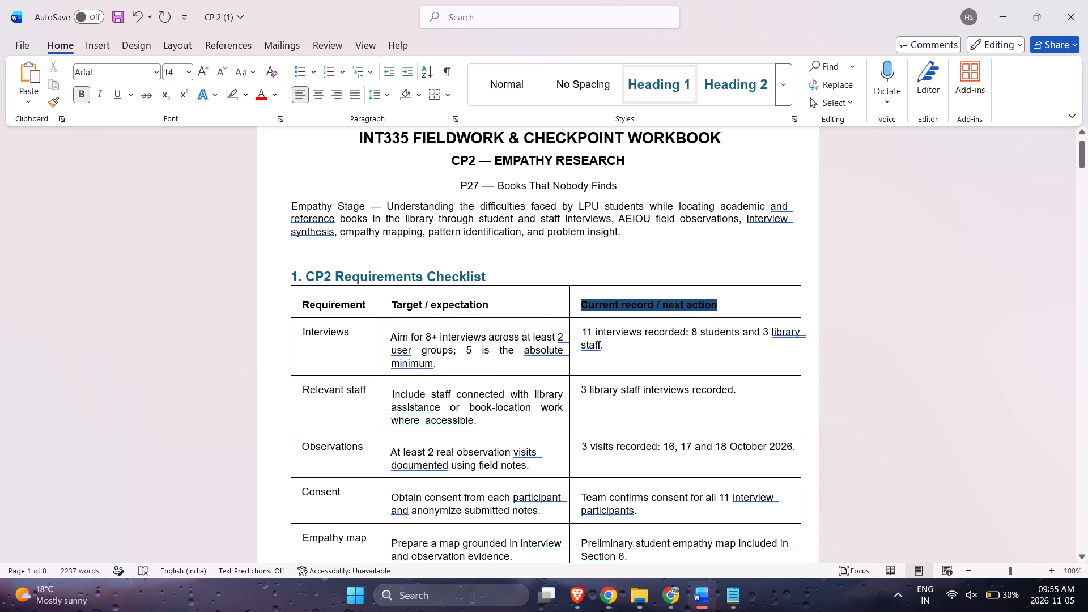
{"action": "left_click", "coordinate": [475, 185]}
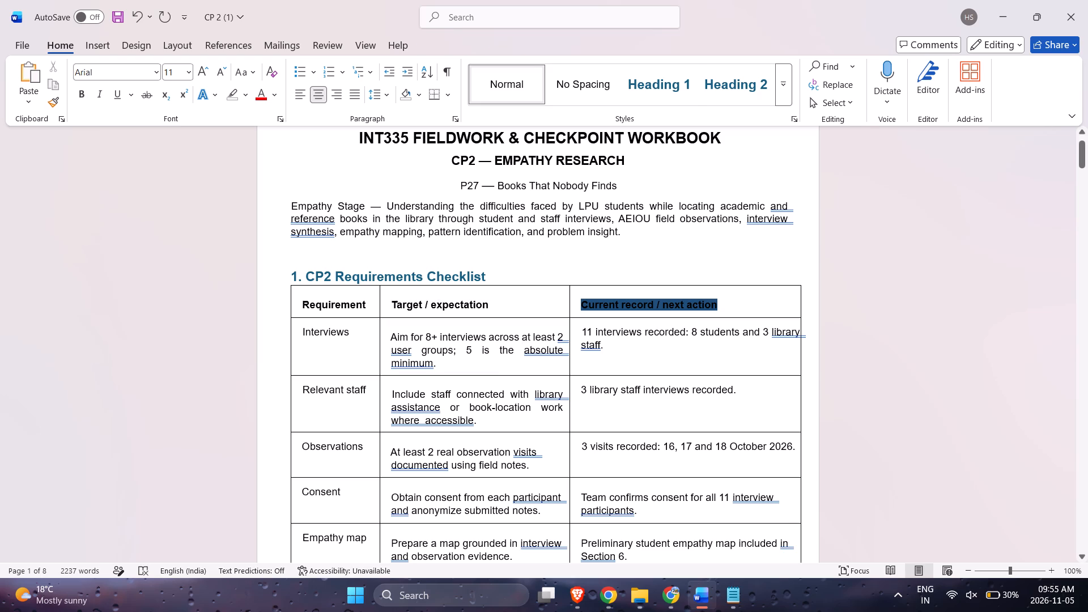
{"action": "key", "text": "Right"}
{"action": "key", "text": "BackSpace"}
{"action": "key", "text": "3"}
Cut the "Current record / next action" heading from the checklist table and paste it into the Notepad note as plain text.
{"action": "scroll", "coordinate": [475, 185], "scroll_direction": "down", "scroll_amount": 1}
{"action": "scroll", "coordinate": [589, 203], "scroll_direction": "up", "scroll_amount": 1}
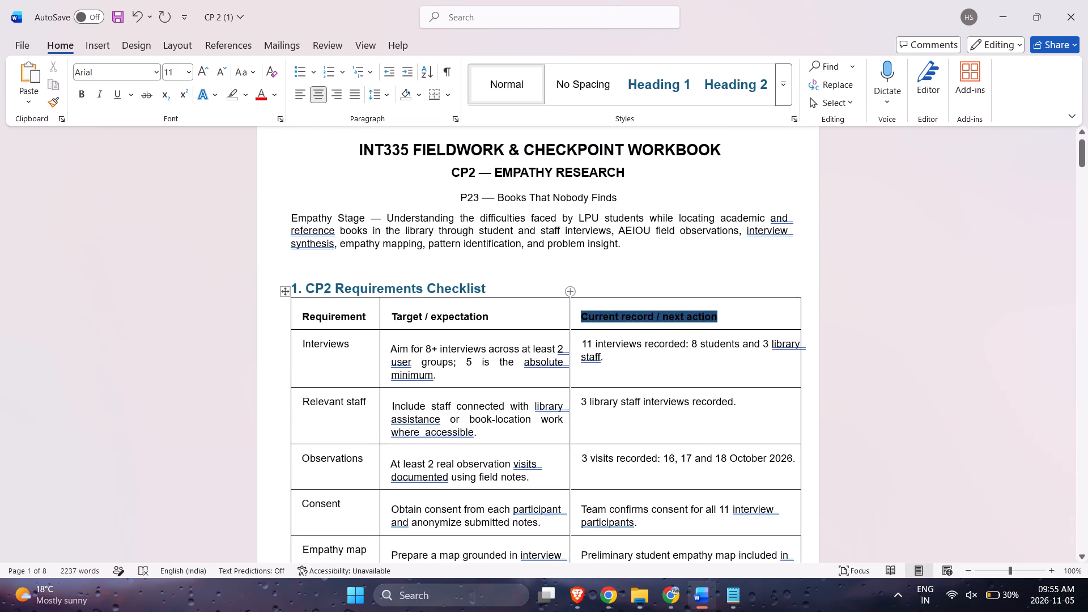
{"action": "left_click", "coordinate": [584, 312]}
{"action": "left_click_drag", "start_coordinate": [581, 315], "coordinate": [721, 312]}
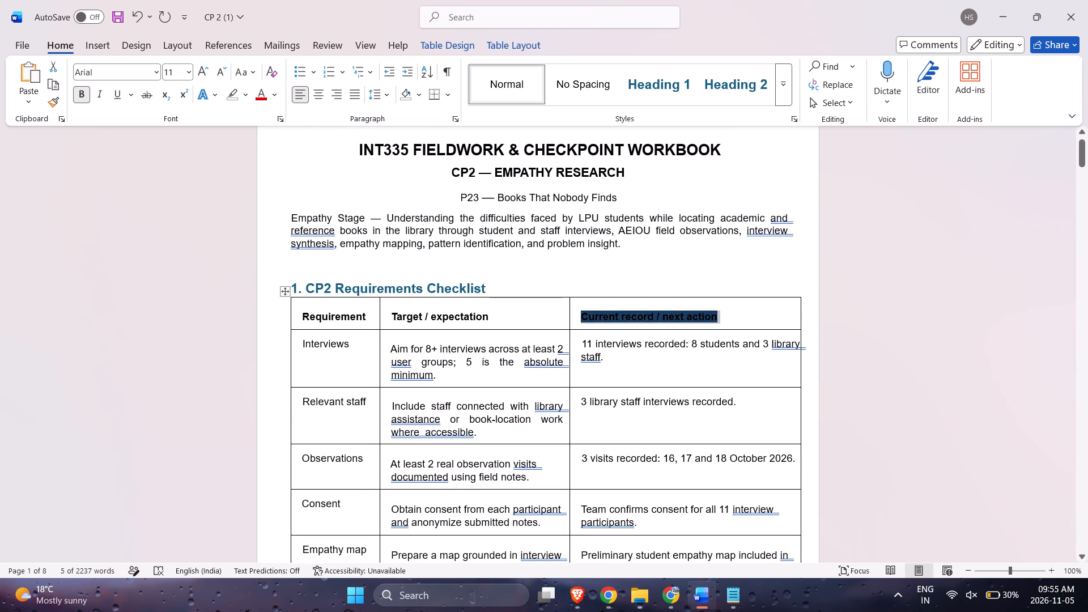
{"action": "key", "text": "ctrl+x"}
{"action": "key", "text": "alt+Tab"}
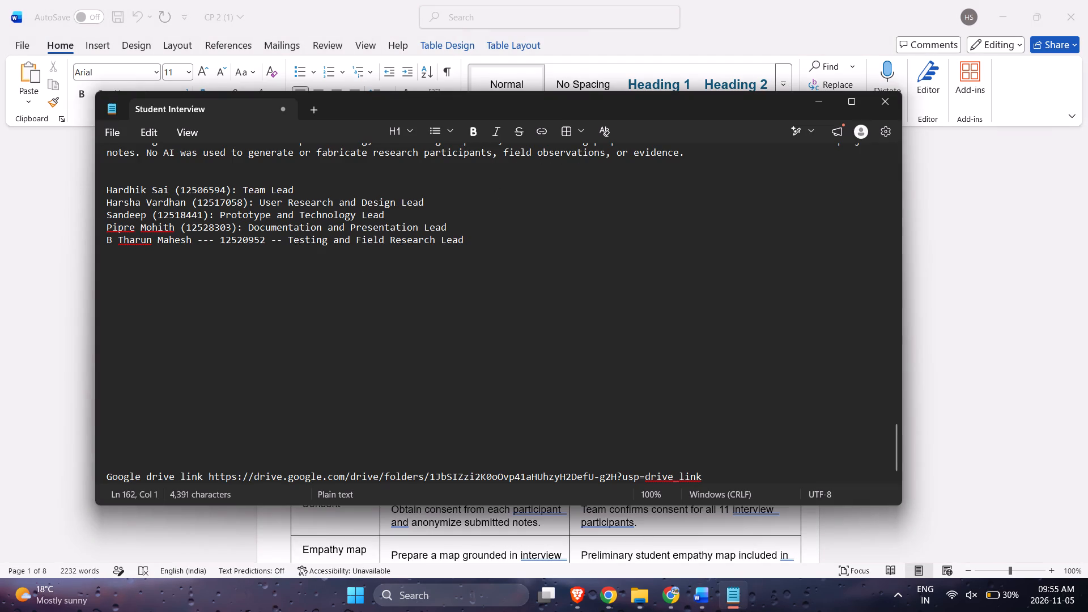
{"action": "key", "text": "ctrl+v"}
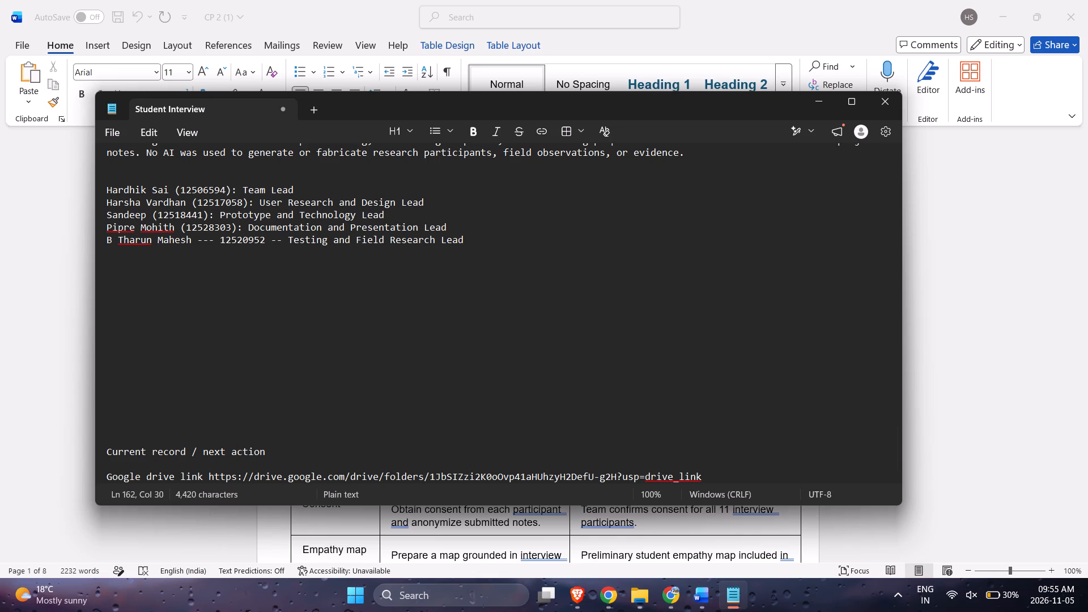
Cut the plain "Current record / next action" text from the note and paste it back into its header cell in Word.
{"action": "key", "text": "ctrl+shift+Left"}
{"action": "key", "text": "ctrl+shift+Left"}
{"action": "key", "text": "ctrl+shift+Left"}
{"action": "key", "text": "ctrl+shift+Left"}
{"action": "key", "text": "ctrl+shift+Left"}
{"action": "key", "text": "ctrl+shift+Left"}
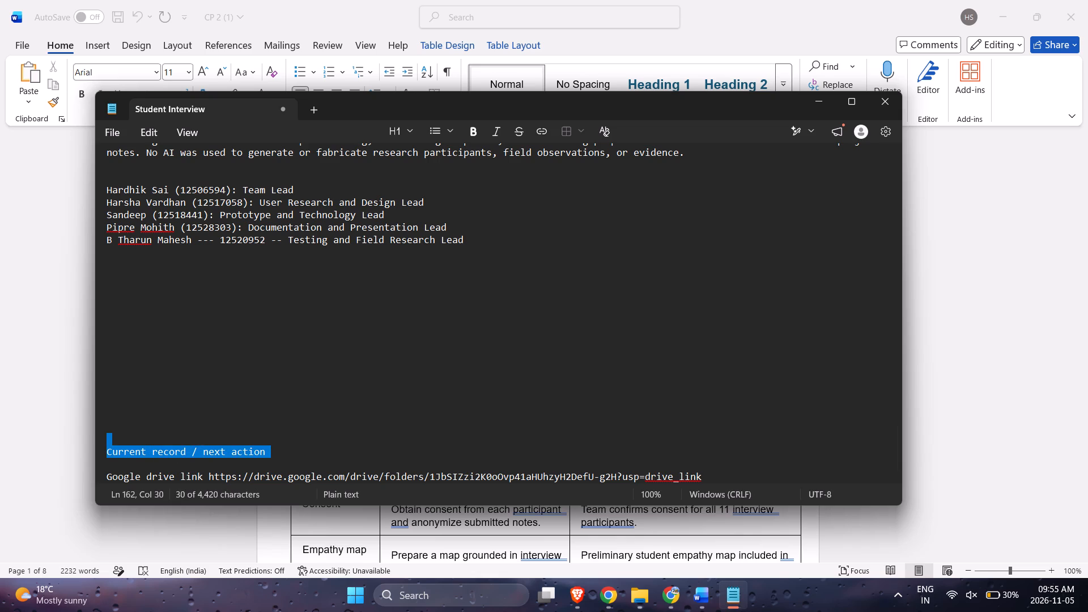
{"action": "key", "text": "ctrl+shift+Right"}
{"action": "key", "text": "ctrl+x"}
{"action": "key", "text": "alt+Tab"}
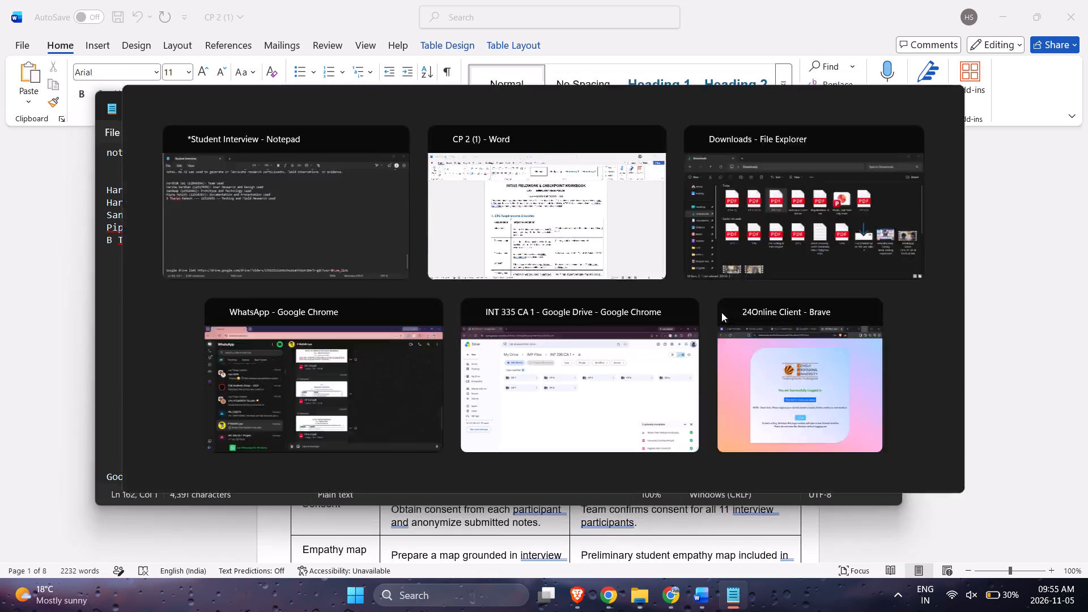
{"action": "key", "text": "ctrl+v"}
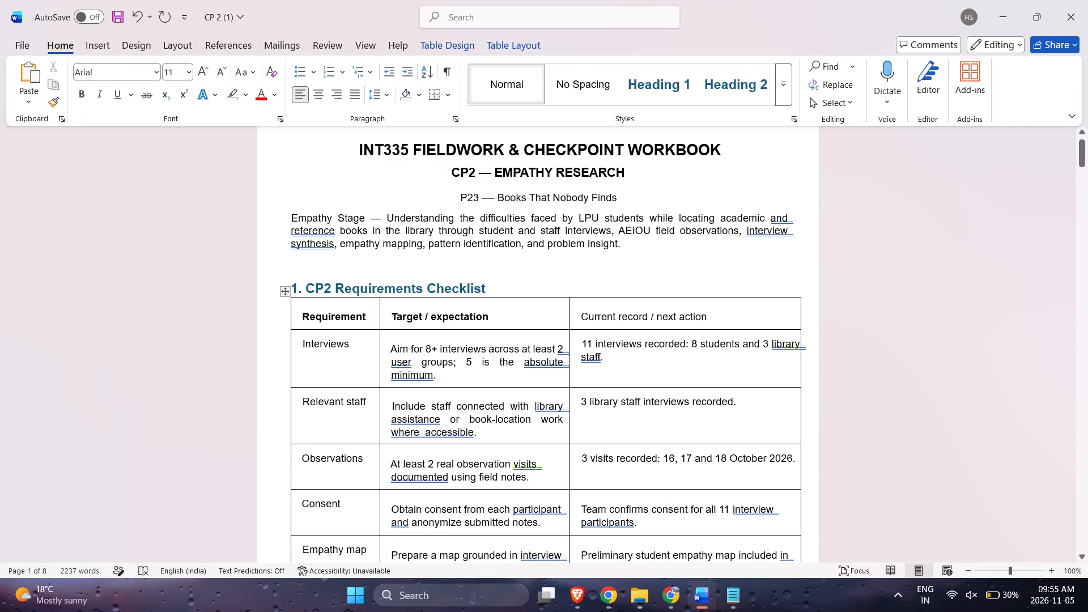
Make the whole "Current record / next action" heading in the checklist table bold.
{"action": "left_click", "coordinate": [721, 312]}
{"action": "key", "text": "ctrl+shift+Left"}
{"action": "key", "text": "ctrl+shift+Left"}
{"action": "key", "text": "ctrl+shift+Left"}
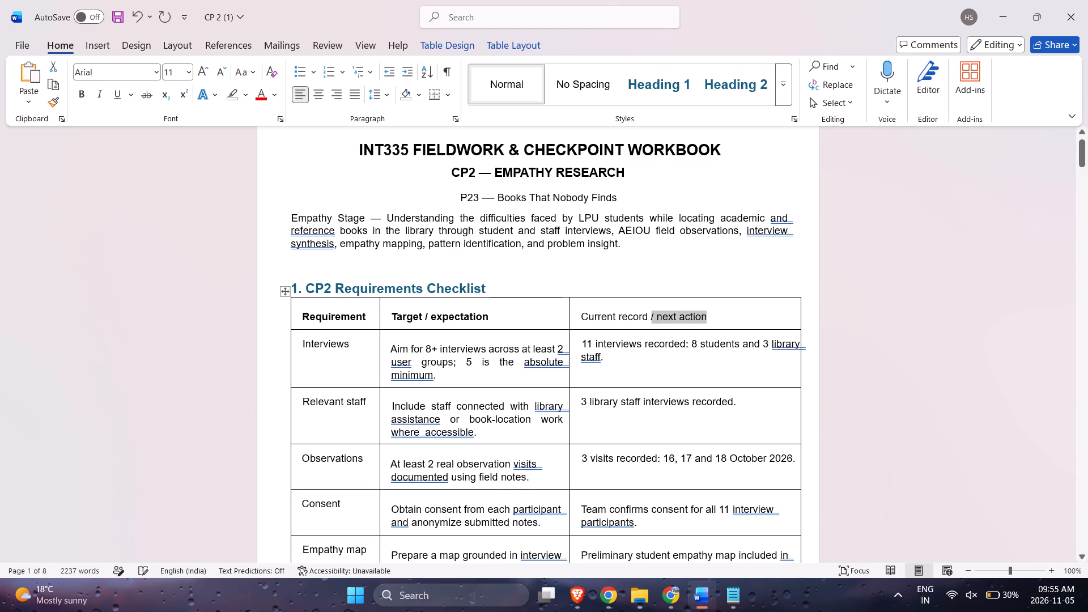
{"action": "key", "text": "ctrl+shift+Left"}
{"action": "key", "text": "ctrl+shift+Left"}
{"action": "key", "text": "ctrl+shift+Left"}
{"action": "key", "text": "ctrl+shift+Right"}
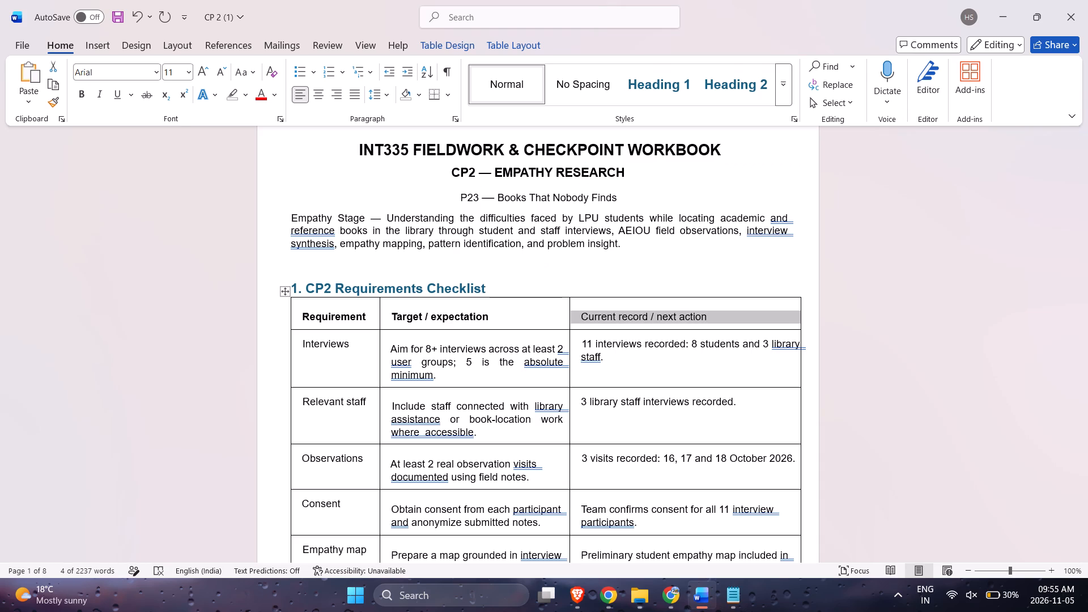
{"action": "left_click", "coordinate": [86, 93]}
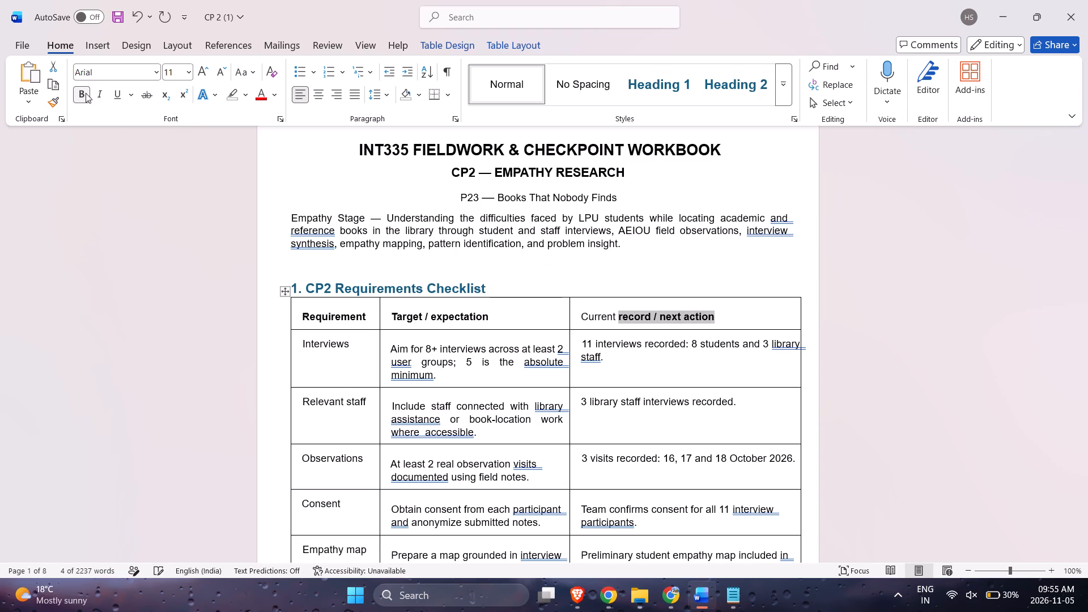
{"action": "double_click", "coordinate": [594, 312]}
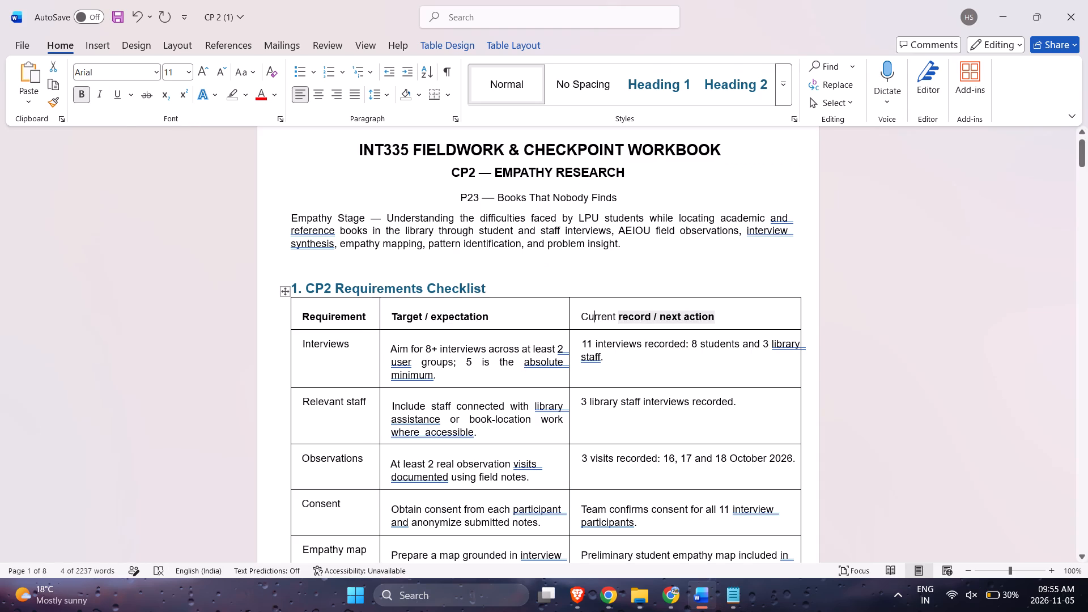
{"action": "left_click", "coordinate": [607, 353]}
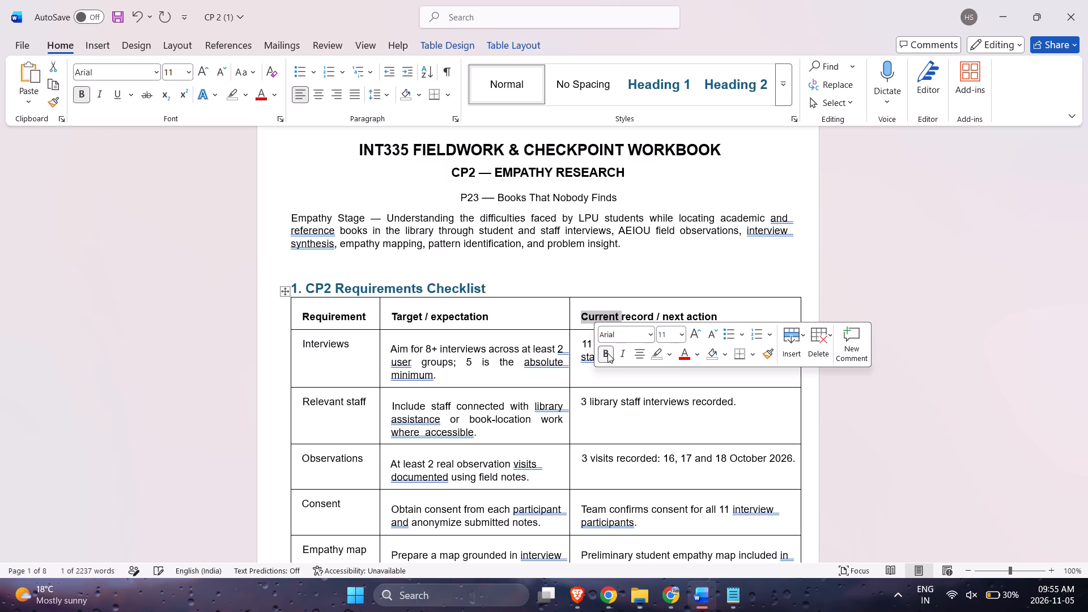
{"action": "left_click", "coordinate": [871, 277]}
Under Research objectives, remove the stray dot after "library staff for assistance." and keep "Explore how book-search difficulties..." on its own line.
{"action": "scroll", "coordinate": [871, 277], "scroll_direction": "down", "scroll_amount": 1}
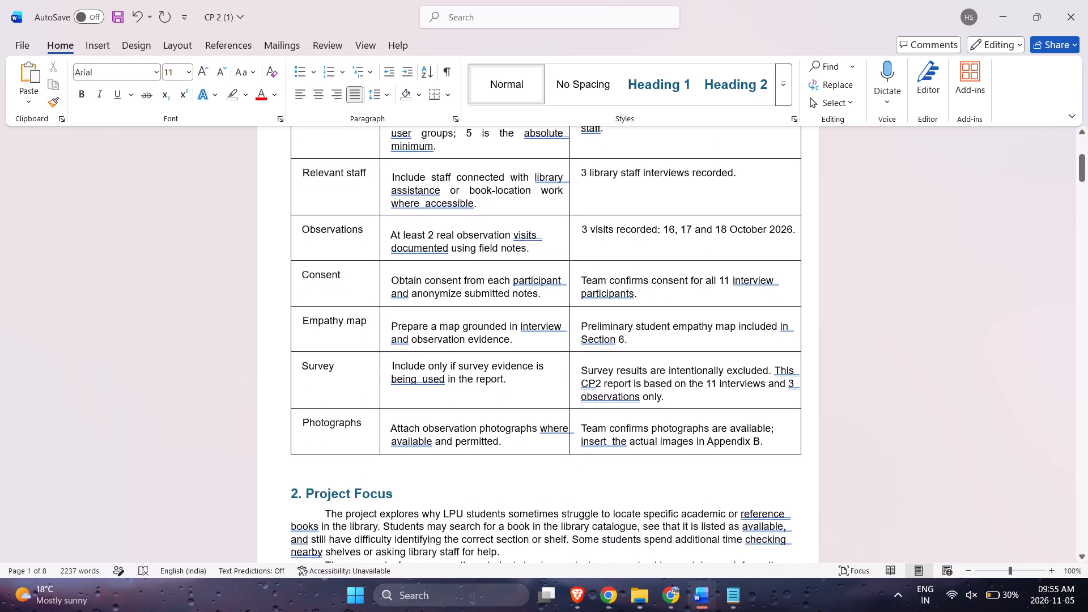
{"action": "scroll", "coordinate": [871, 277], "scroll_direction": "down", "scroll_amount": 3}
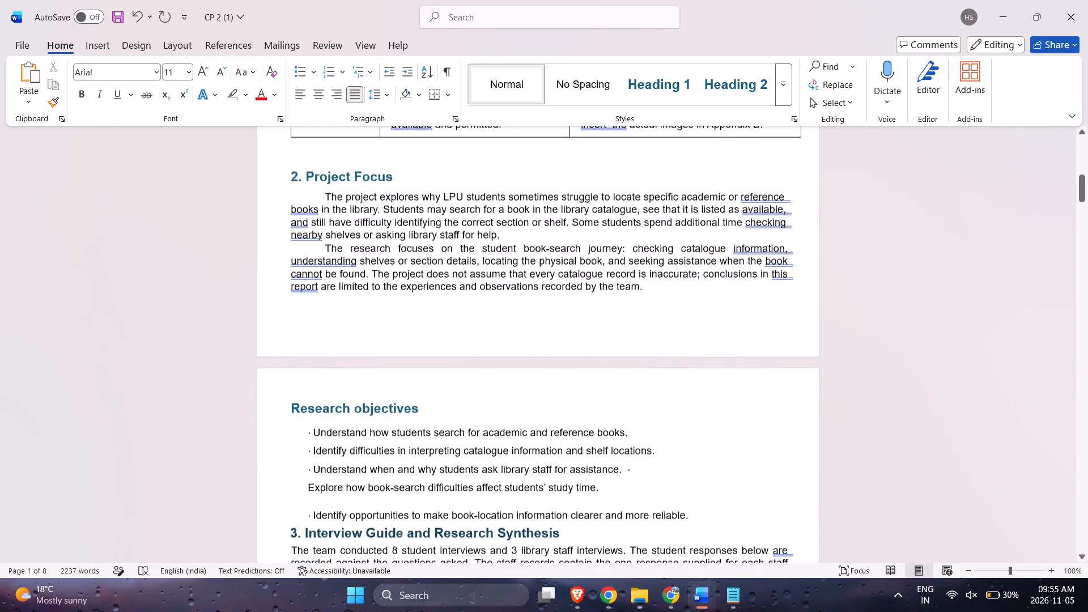
{"action": "scroll", "coordinate": [871, 277], "scroll_direction": "down", "scroll_amount": 2}
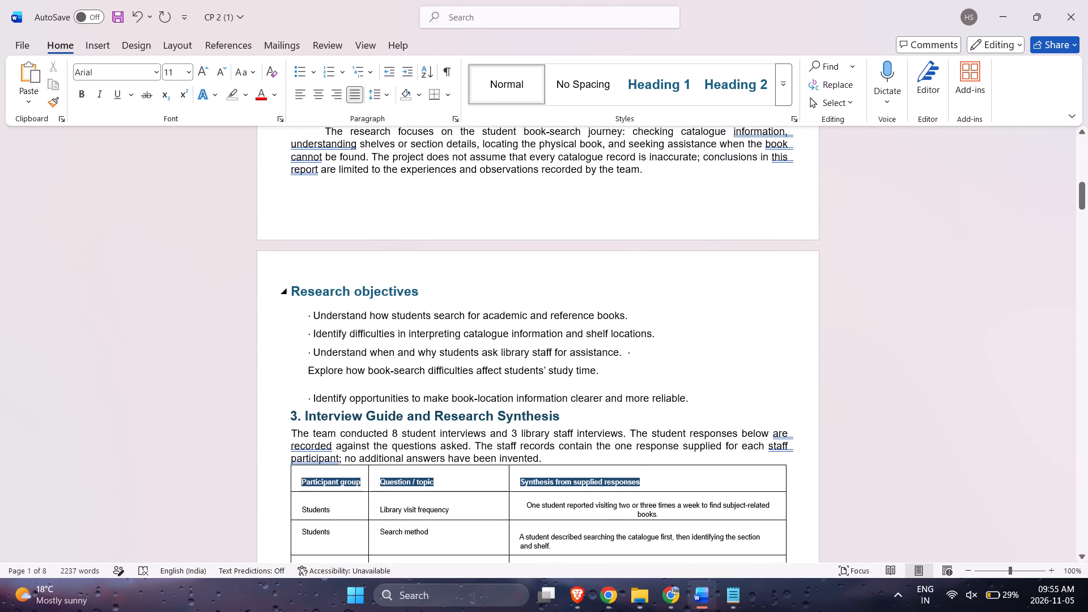
{"action": "left_click", "coordinate": [305, 377]}
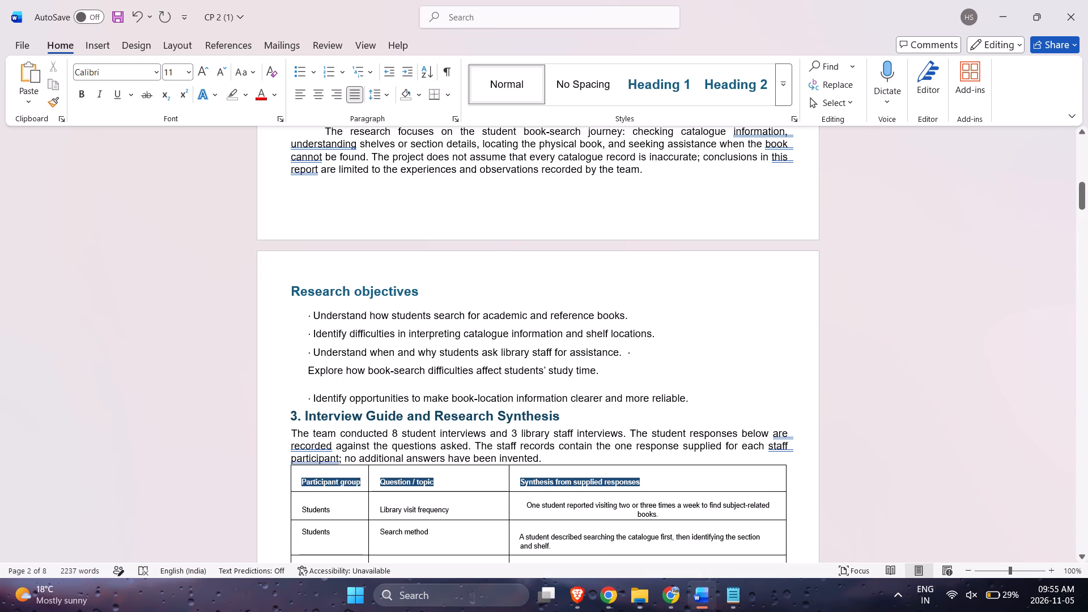
{"action": "key", "text": "BackSpace"}
{"action": "key", "text": "BackSpace"}
{"action": "key", "text": "BackSpace"}
{"action": "key", "text": "BackSpace"}
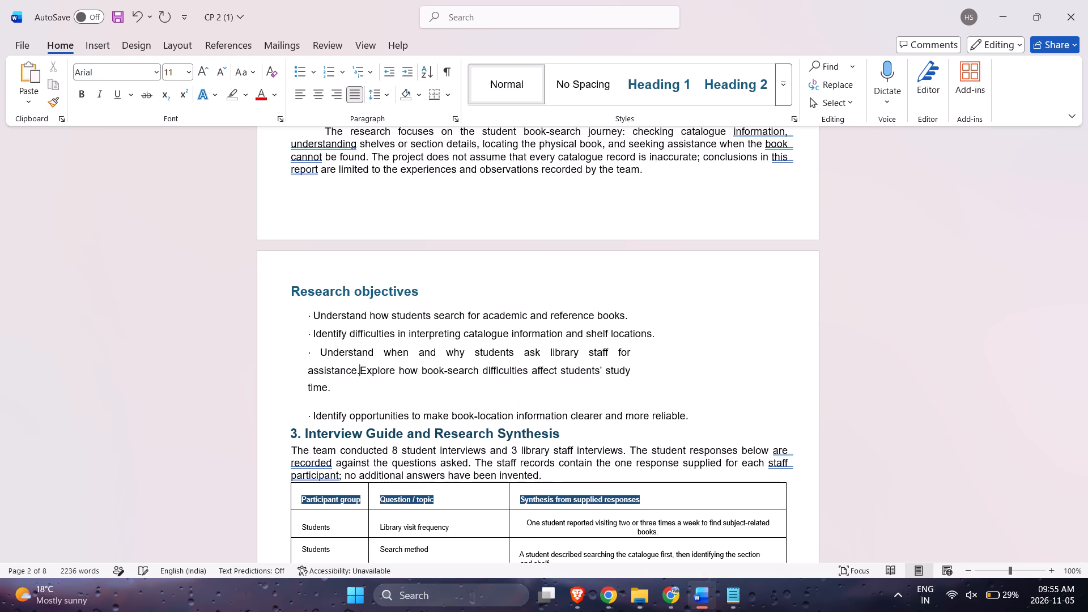
{"action": "key", "text": "Return"}
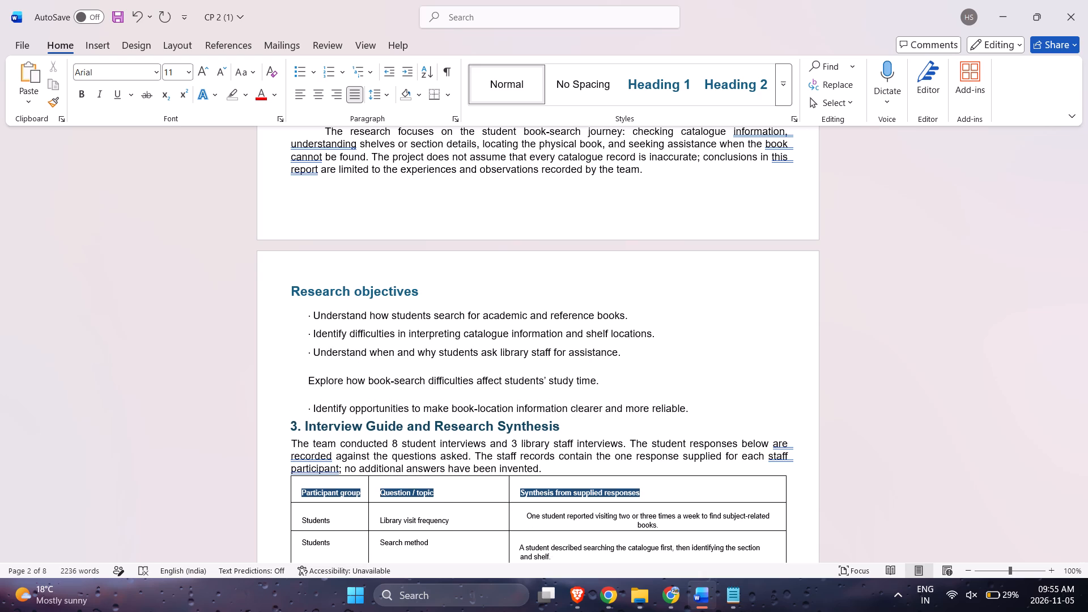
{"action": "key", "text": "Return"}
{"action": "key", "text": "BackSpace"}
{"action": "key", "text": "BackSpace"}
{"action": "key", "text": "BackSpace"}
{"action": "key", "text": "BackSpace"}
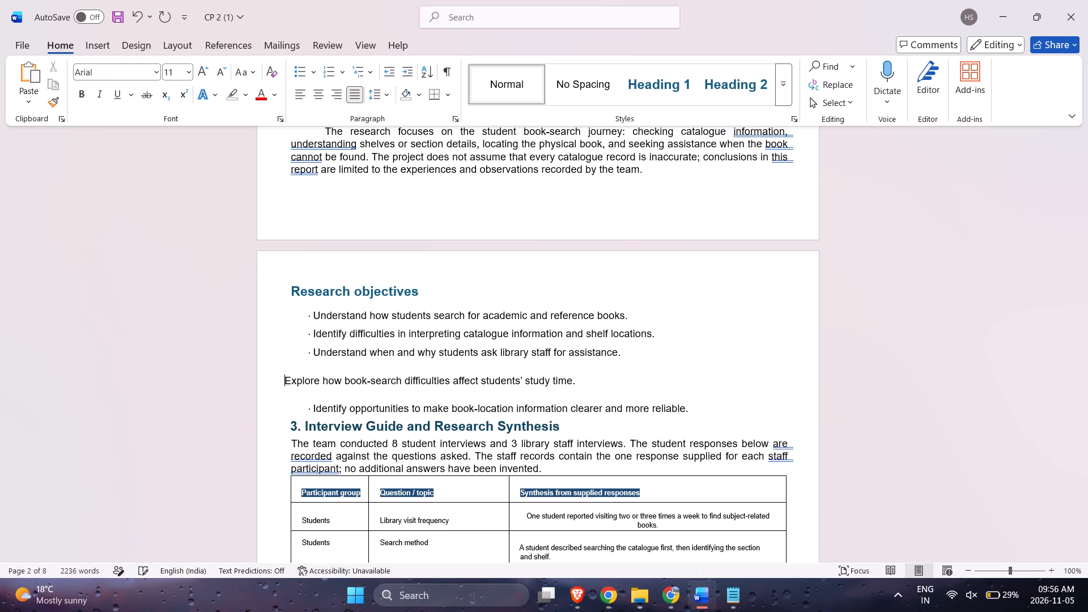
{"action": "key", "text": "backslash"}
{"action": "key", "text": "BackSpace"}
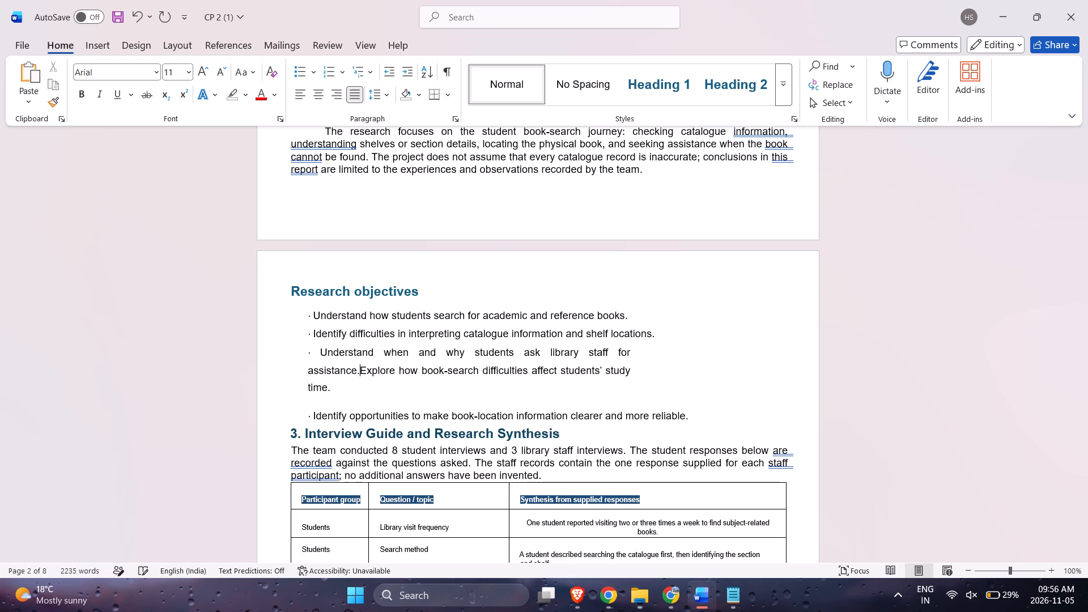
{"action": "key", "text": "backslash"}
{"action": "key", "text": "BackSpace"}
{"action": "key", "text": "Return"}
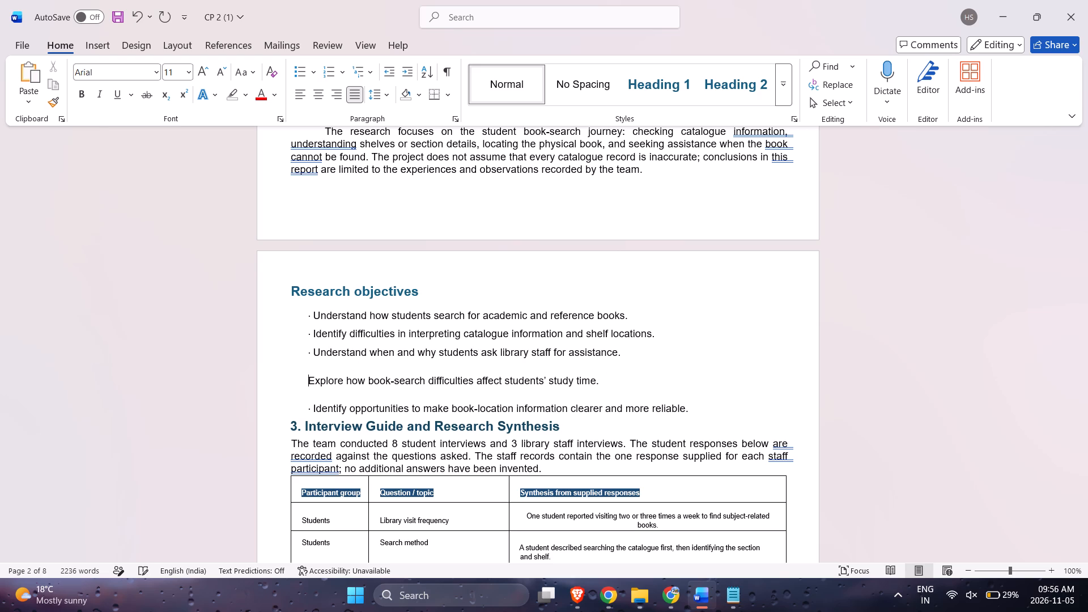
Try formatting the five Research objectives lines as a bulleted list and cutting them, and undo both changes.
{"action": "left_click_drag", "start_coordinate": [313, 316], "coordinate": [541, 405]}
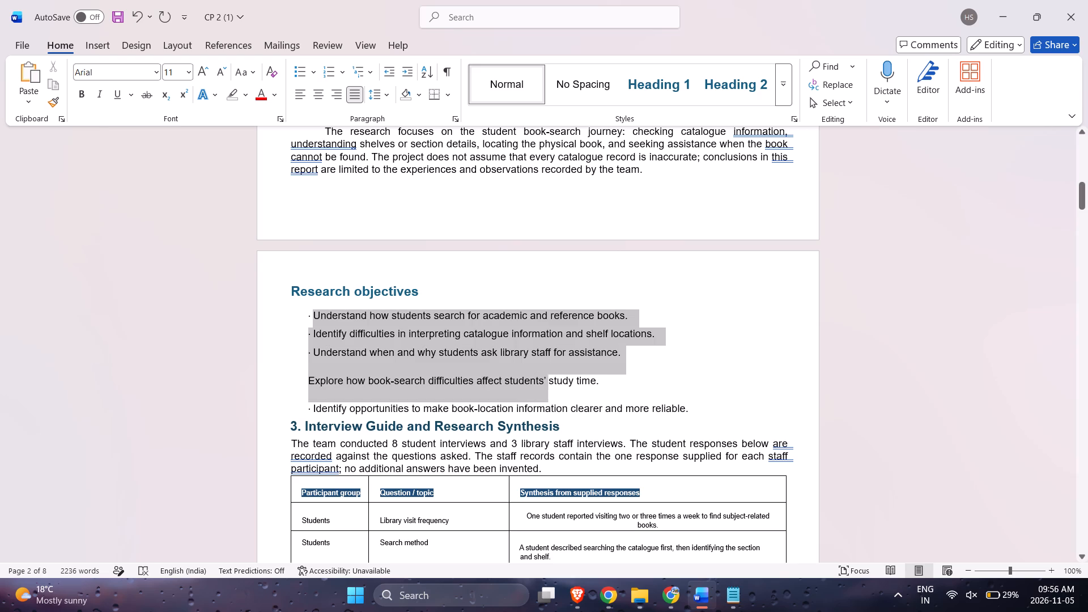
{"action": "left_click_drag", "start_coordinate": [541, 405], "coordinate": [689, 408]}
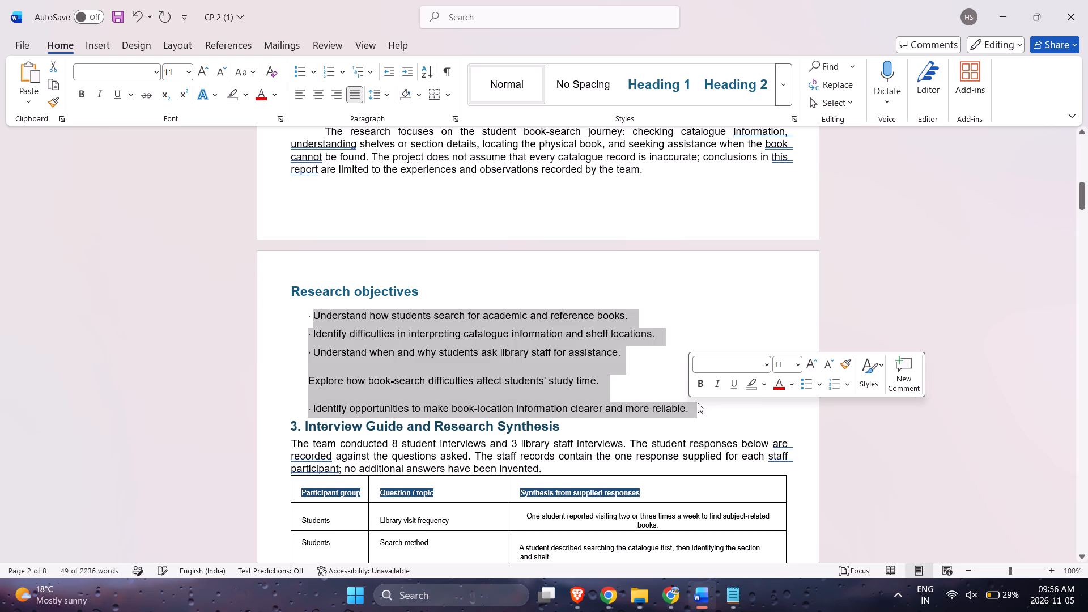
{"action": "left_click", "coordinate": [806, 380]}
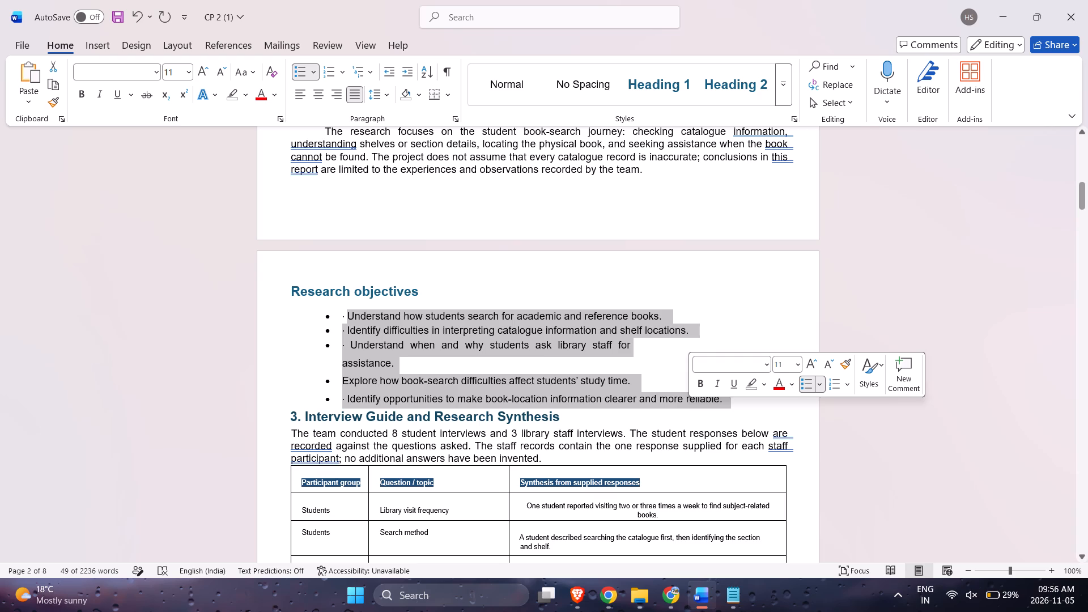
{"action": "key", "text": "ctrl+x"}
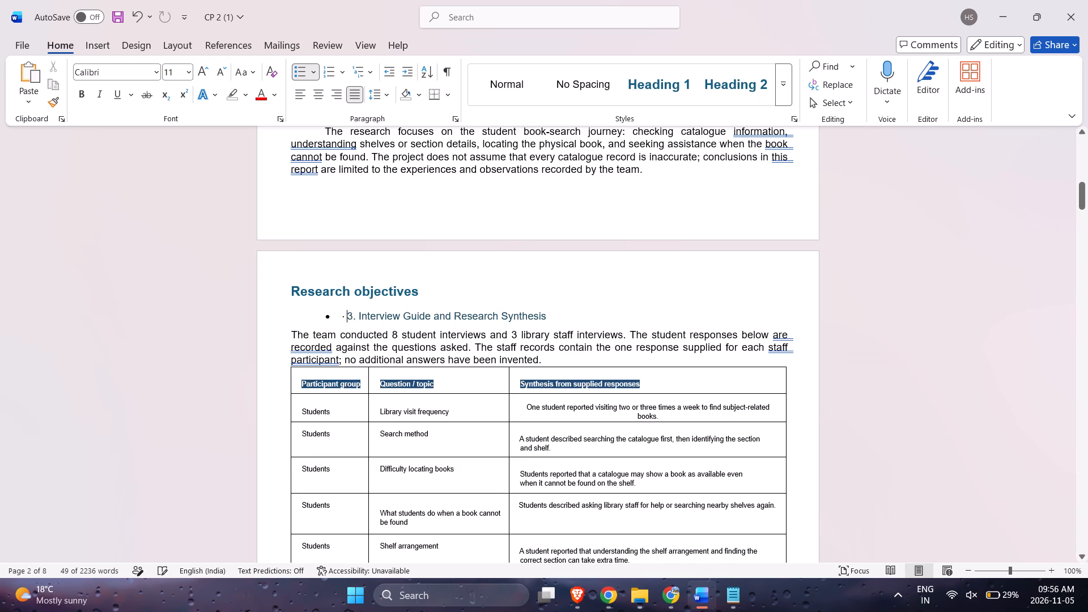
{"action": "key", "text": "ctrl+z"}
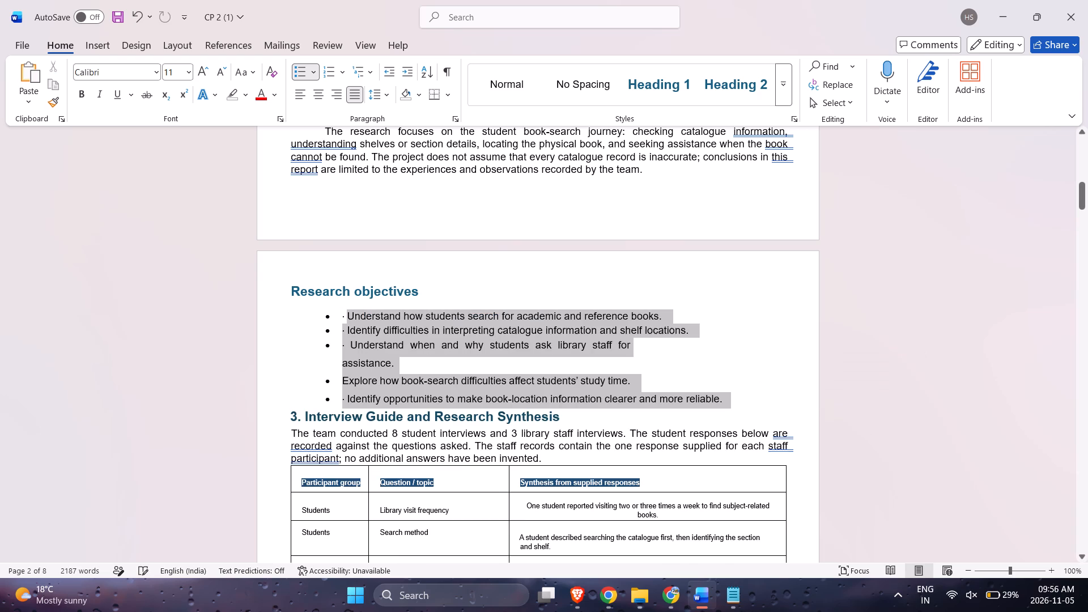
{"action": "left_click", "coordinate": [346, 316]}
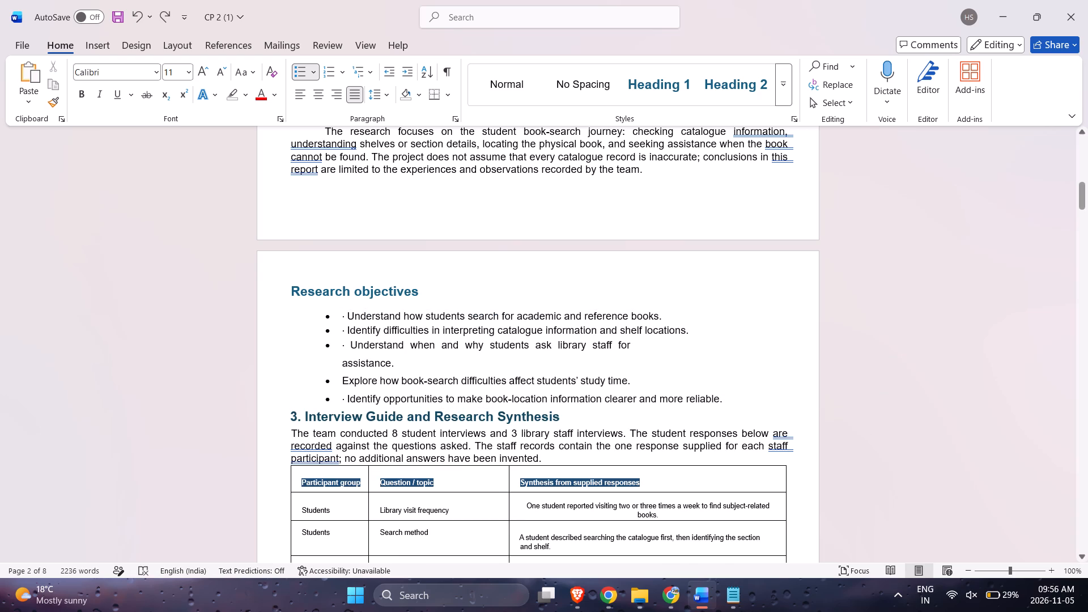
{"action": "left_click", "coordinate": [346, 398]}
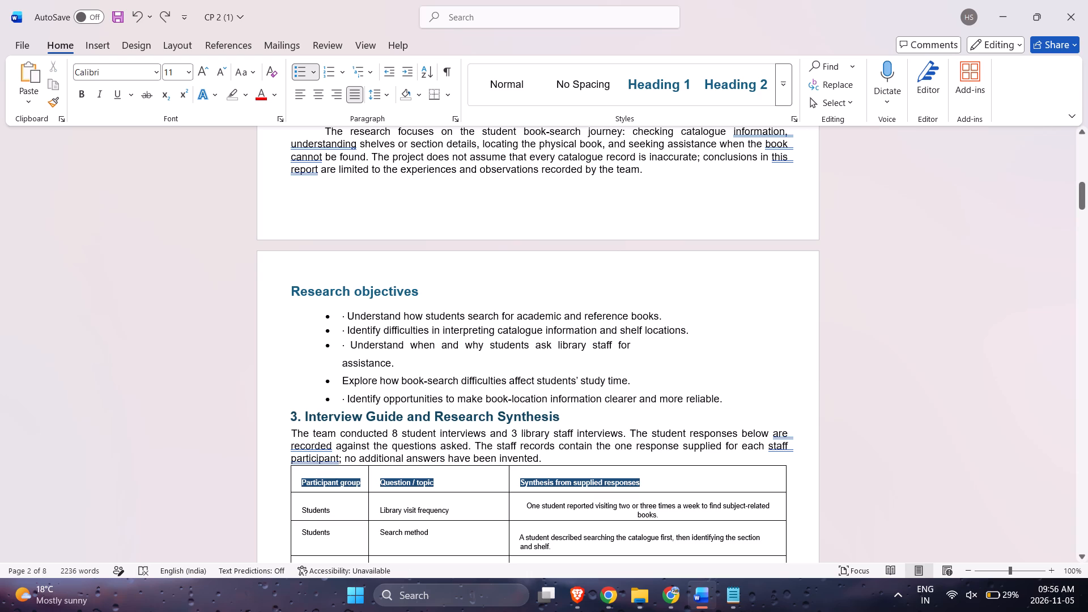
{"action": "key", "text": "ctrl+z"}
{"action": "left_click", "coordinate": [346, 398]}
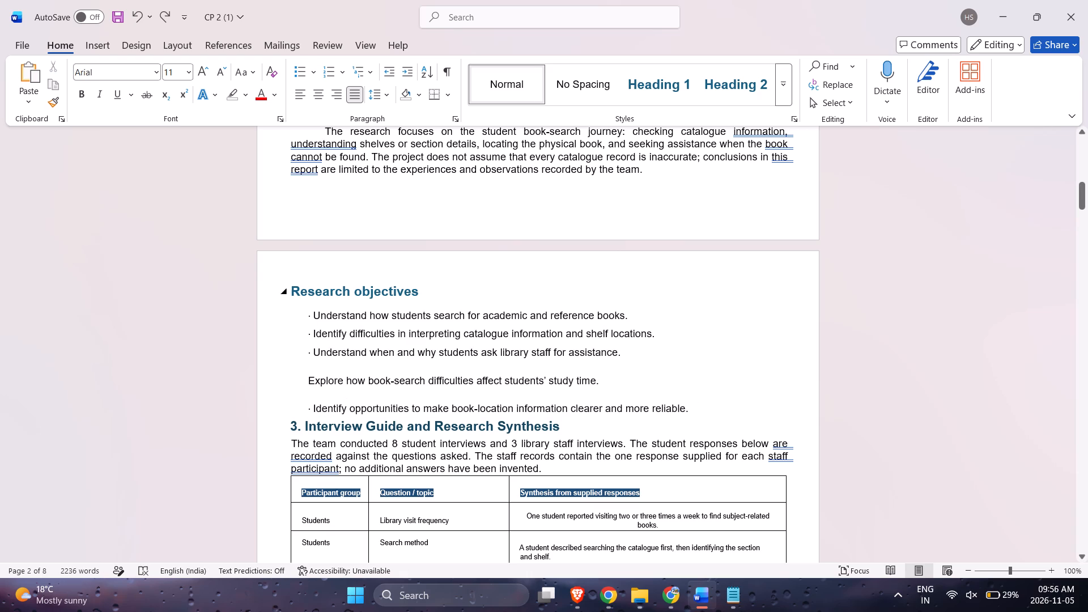
Delete the typed dot markers in front of the first three Research objectives lines.
{"action": "left_click", "coordinate": [314, 317]}
{"action": "key", "text": "BackSpace"}
{"action": "key", "text": "BackSpace"}
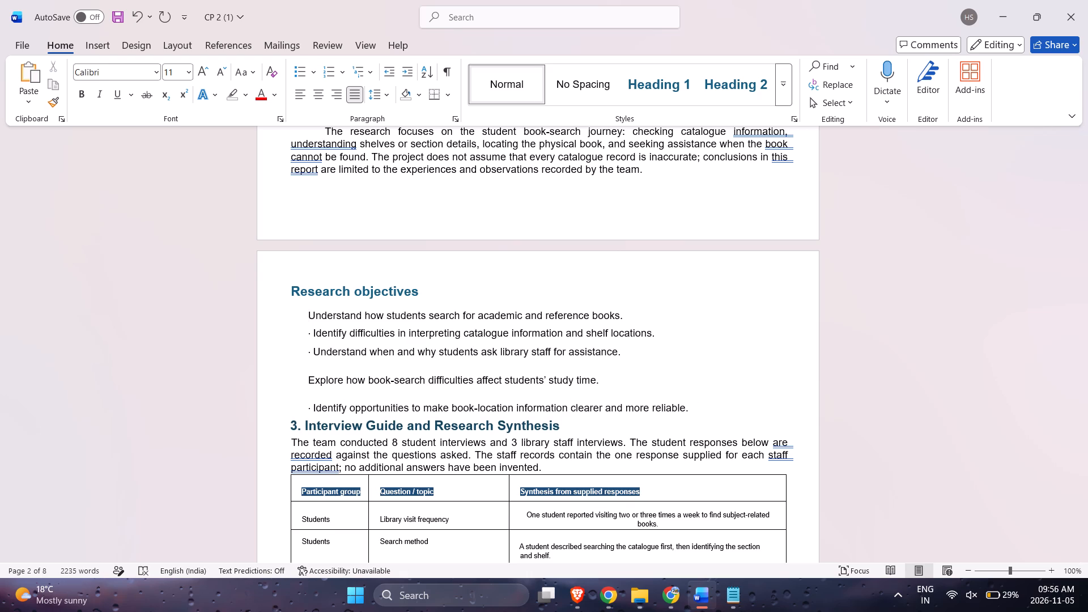
{"action": "key", "text": "Down"}
{"action": "key", "text": "Right"}
{"action": "key", "text": "BackSpace"}
{"action": "key", "text": "BackSpace"}
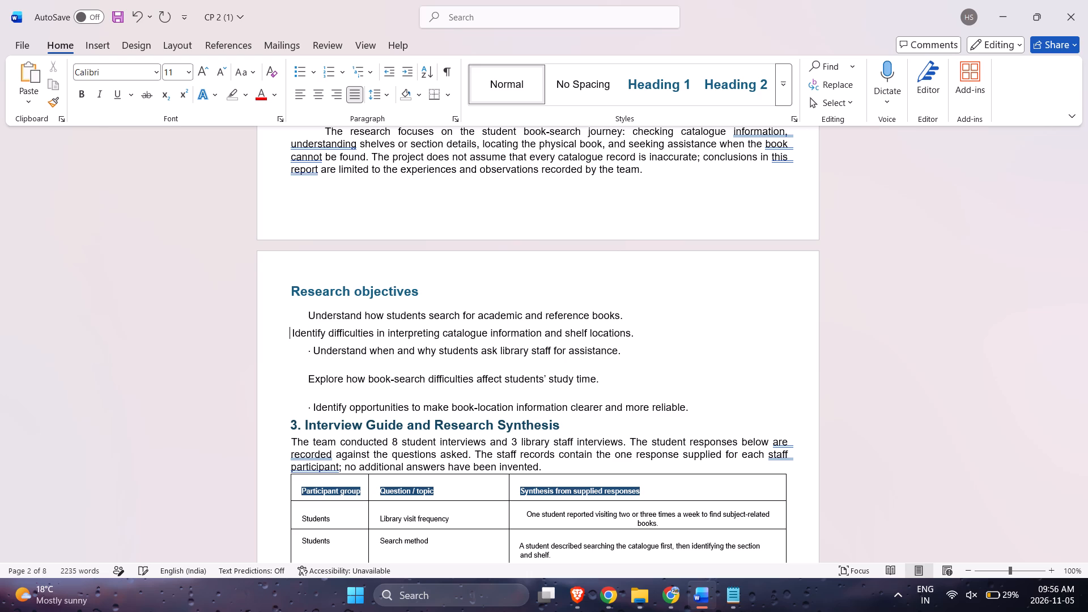
{"action": "key", "text": "Down"}
{"action": "key", "text": "Right"}
{"action": "key", "text": "BackSpace"}
{"action": "key", "text": "BackSpace"}
Remove the indents from the "Explore how" and "Understand how" objectives and the typed dot marker before "Identify opportunities".
{"action": "key", "text": "Down"}
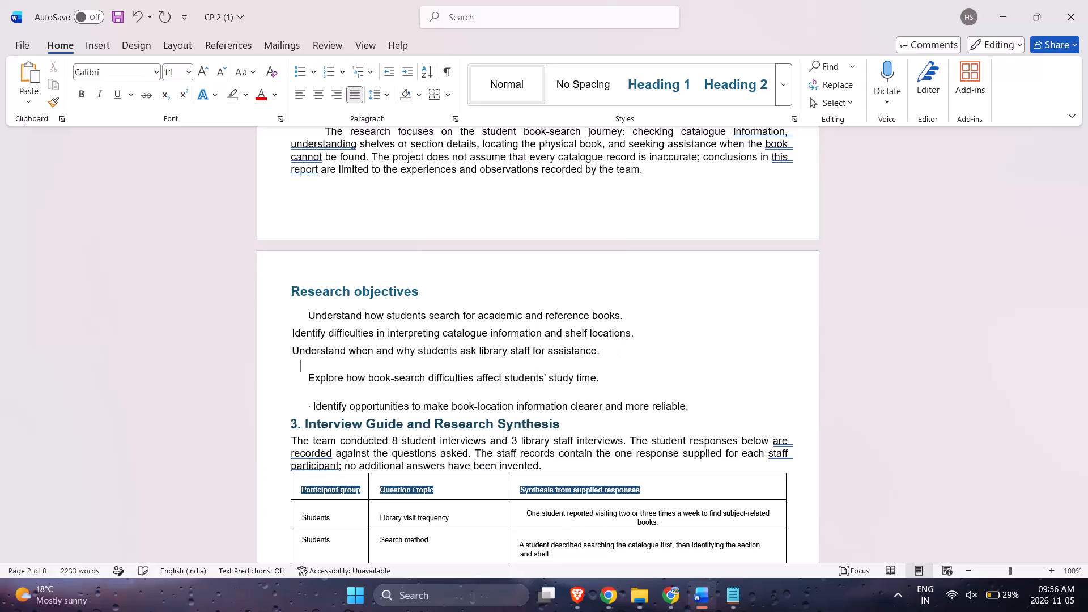
{"action": "key", "text": "Right"}
{"action": "key", "text": "Left"}
{"action": "key", "text": "BackSpace"}
{"action": "key", "text": "Down"}
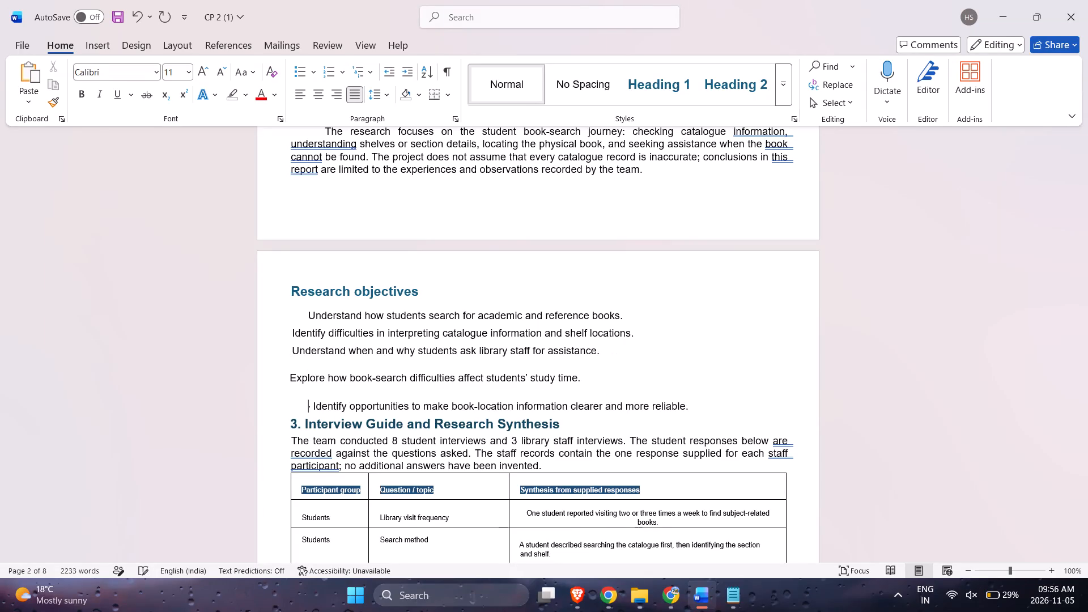
{"action": "key", "text": "Right"}
{"action": "key", "text": "BackSpace"}
{"action": "key", "text": "BackSpace"}
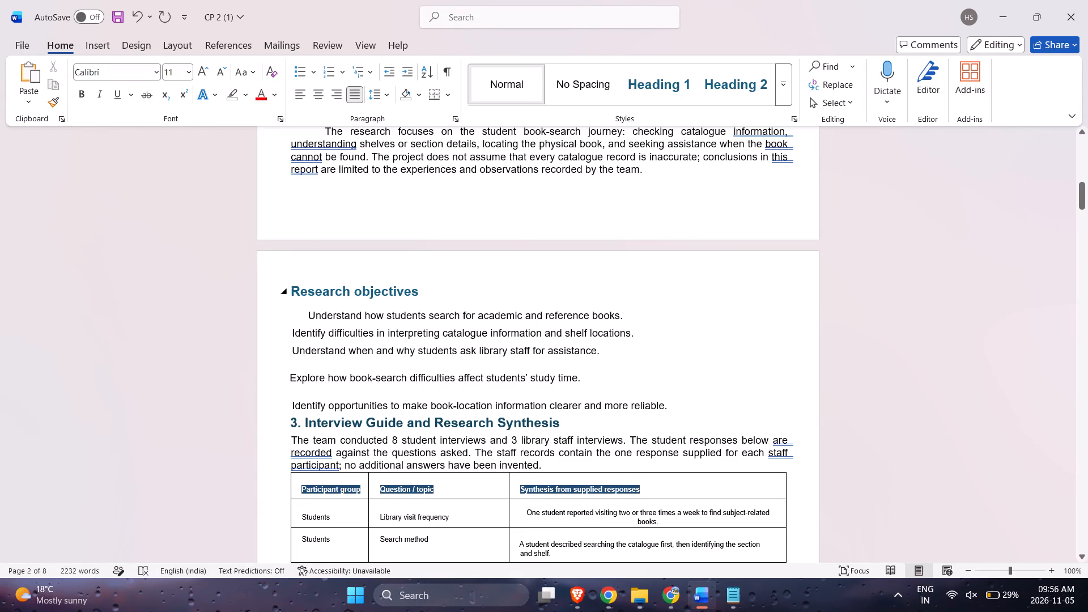
{"action": "left_click", "coordinate": [308, 313]}
{"action": "key", "text": "BackSpace"}
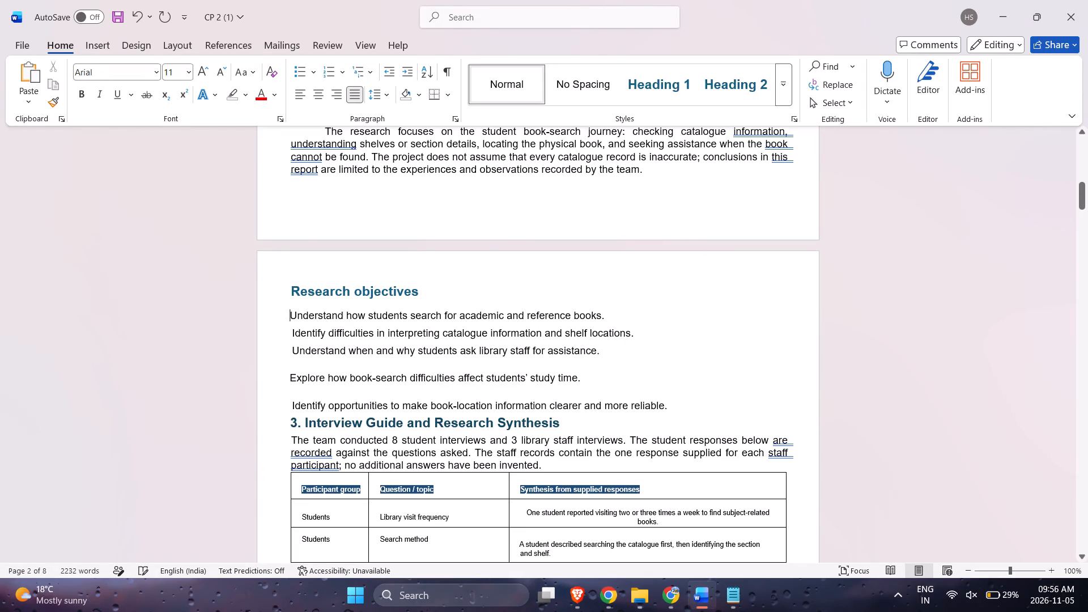
Remove the space after paragraph from all five Research objectives lines.
{"action": "left_click_drag", "start_coordinate": [290, 314], "coordinate": [670, 401]}
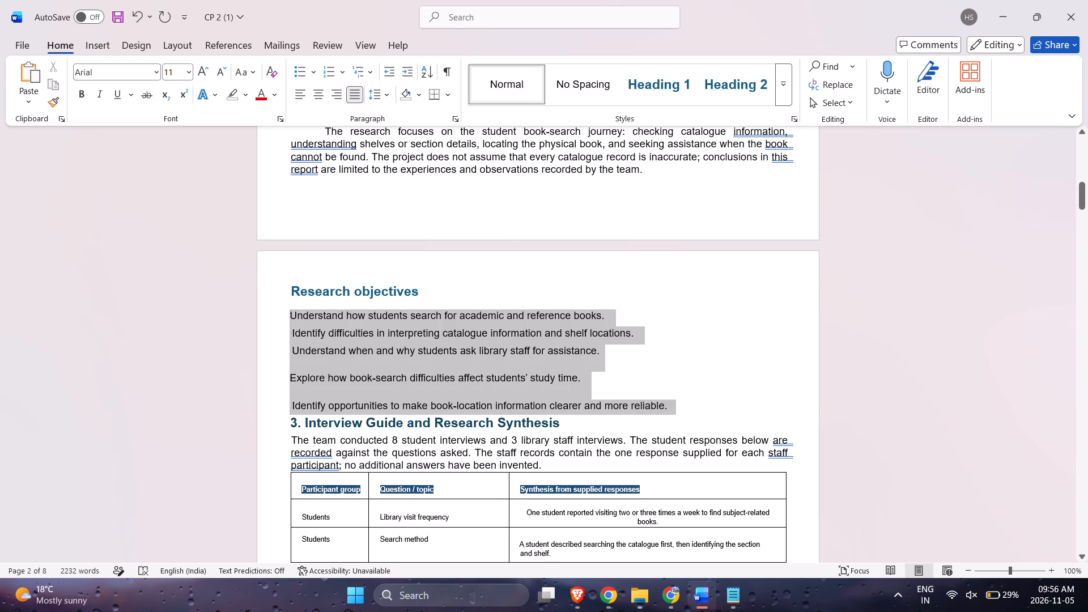
{"action": "left_click_drag", "start_coordinate": [670, 401], "coordinate": [669, 399]}
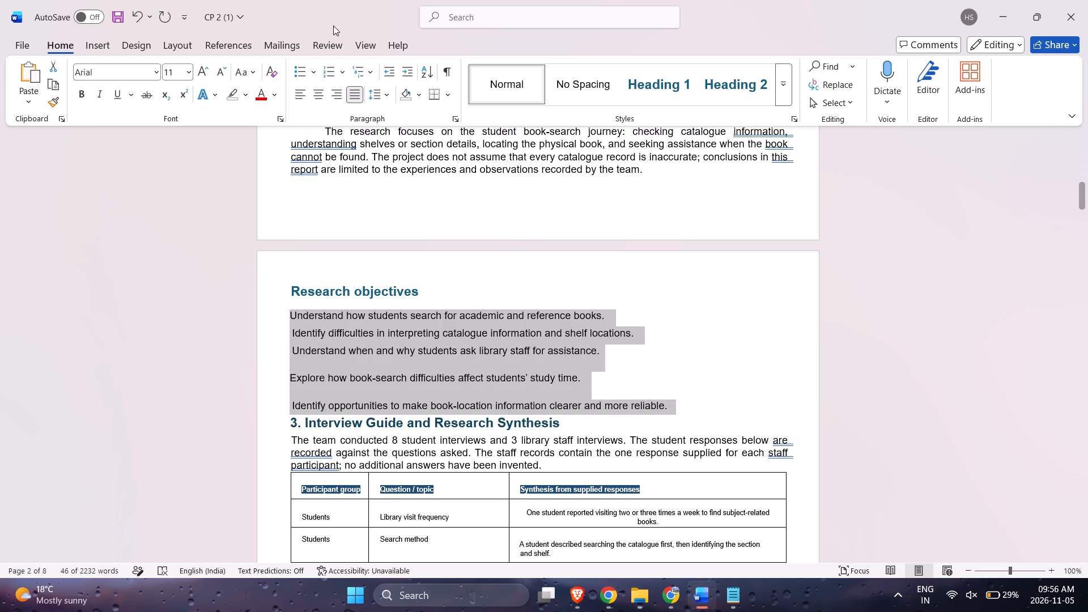
{"action": "left_click", "coordinate": [383, 92]}
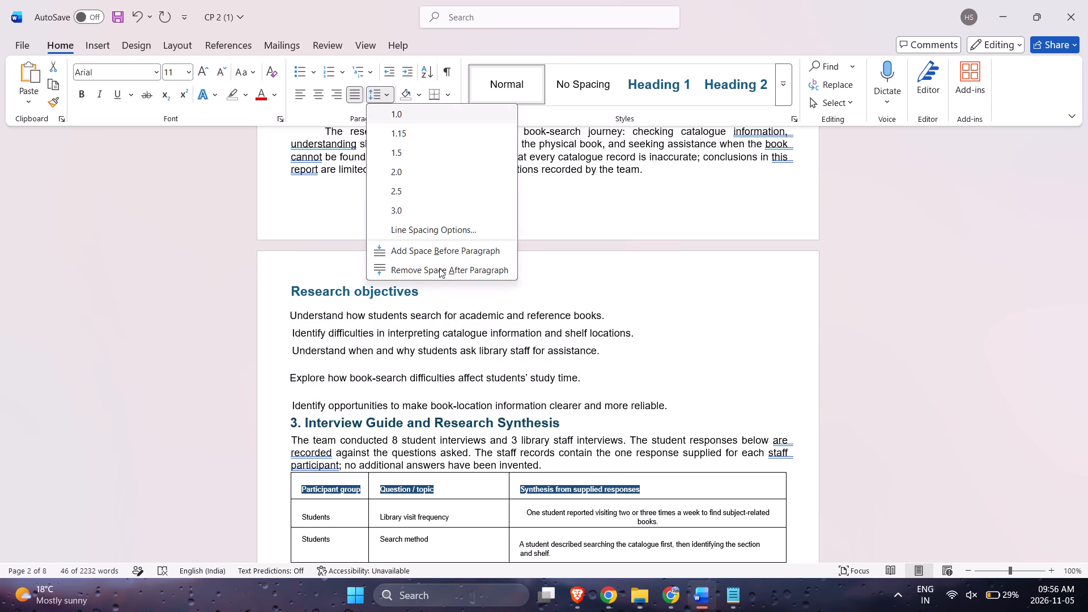
{"action": "left_click", "coordinate": [437, 267]}
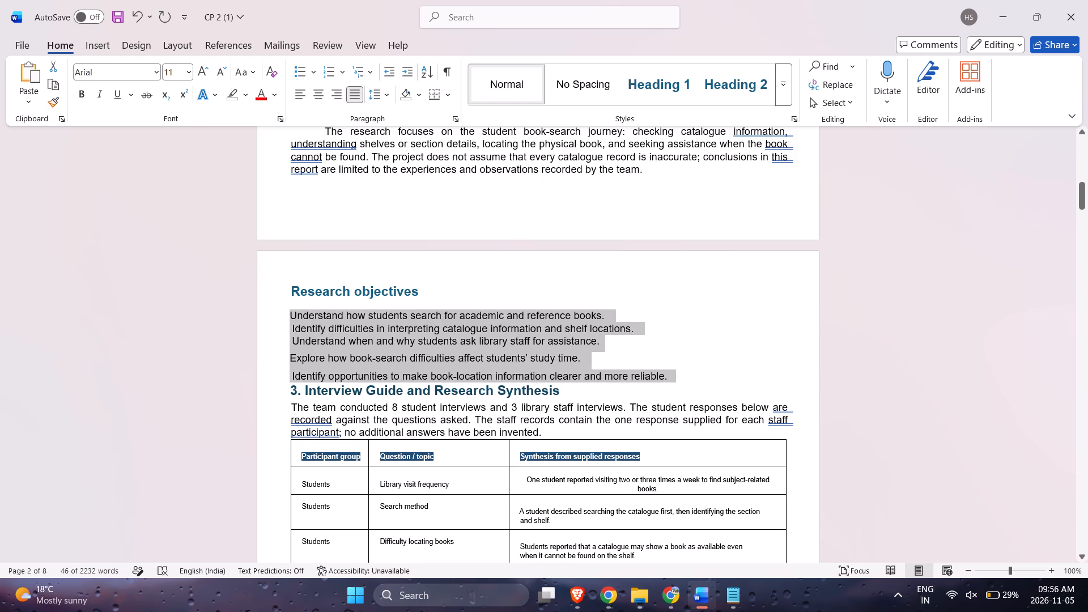
Format the five selected Research objectives lines as a bulleted list.
{"action": "left_click", "coordinate": [307, 70]}
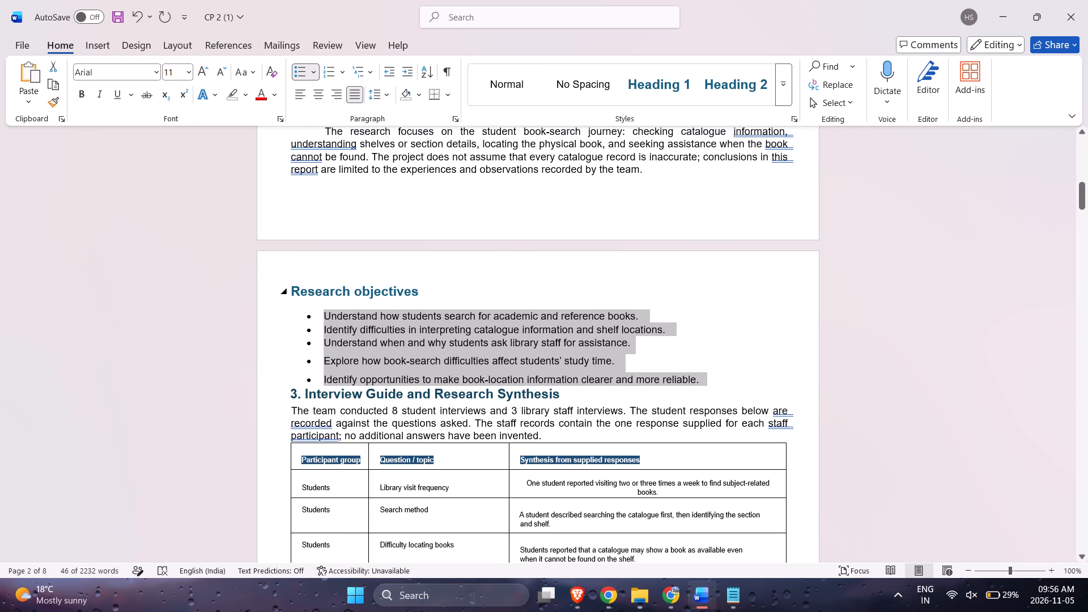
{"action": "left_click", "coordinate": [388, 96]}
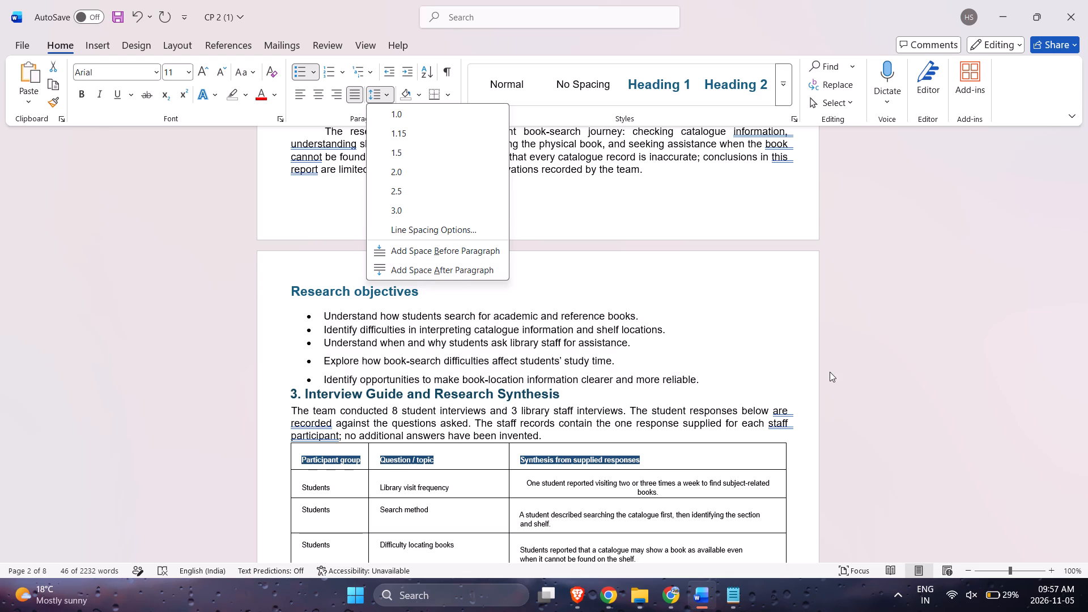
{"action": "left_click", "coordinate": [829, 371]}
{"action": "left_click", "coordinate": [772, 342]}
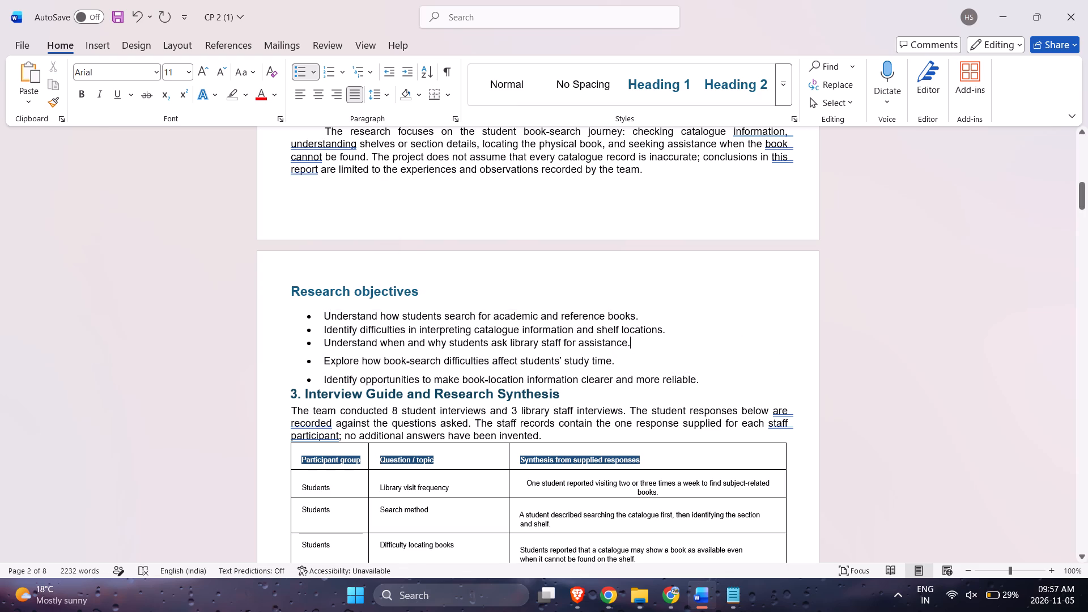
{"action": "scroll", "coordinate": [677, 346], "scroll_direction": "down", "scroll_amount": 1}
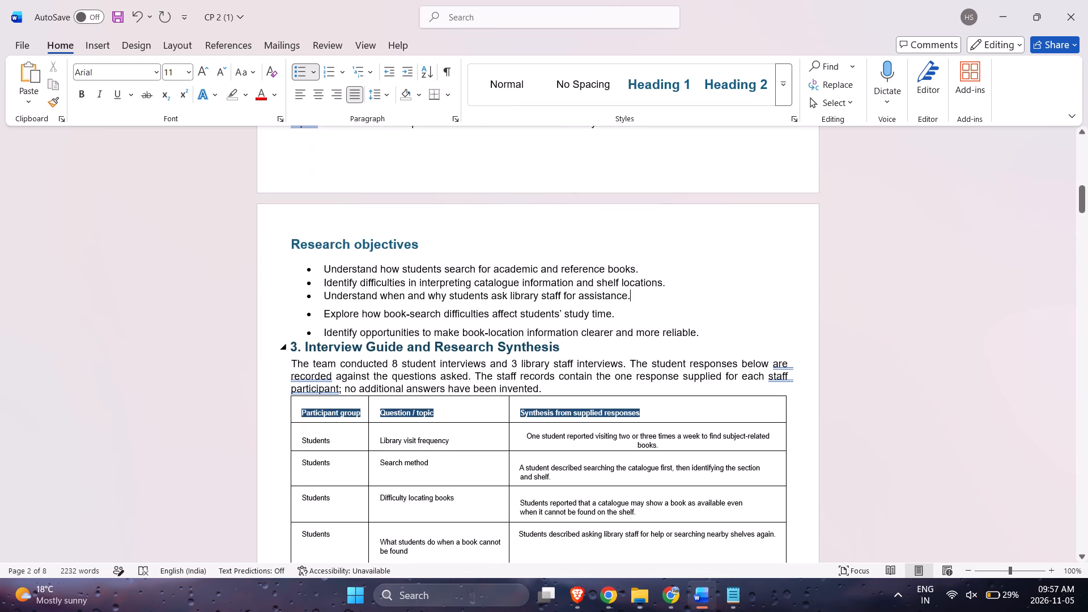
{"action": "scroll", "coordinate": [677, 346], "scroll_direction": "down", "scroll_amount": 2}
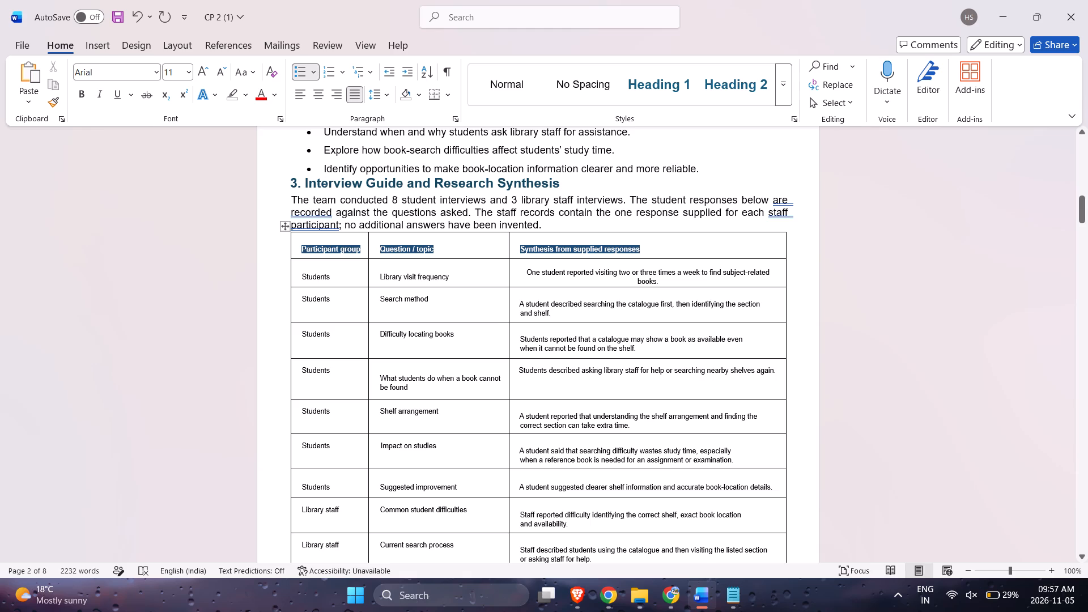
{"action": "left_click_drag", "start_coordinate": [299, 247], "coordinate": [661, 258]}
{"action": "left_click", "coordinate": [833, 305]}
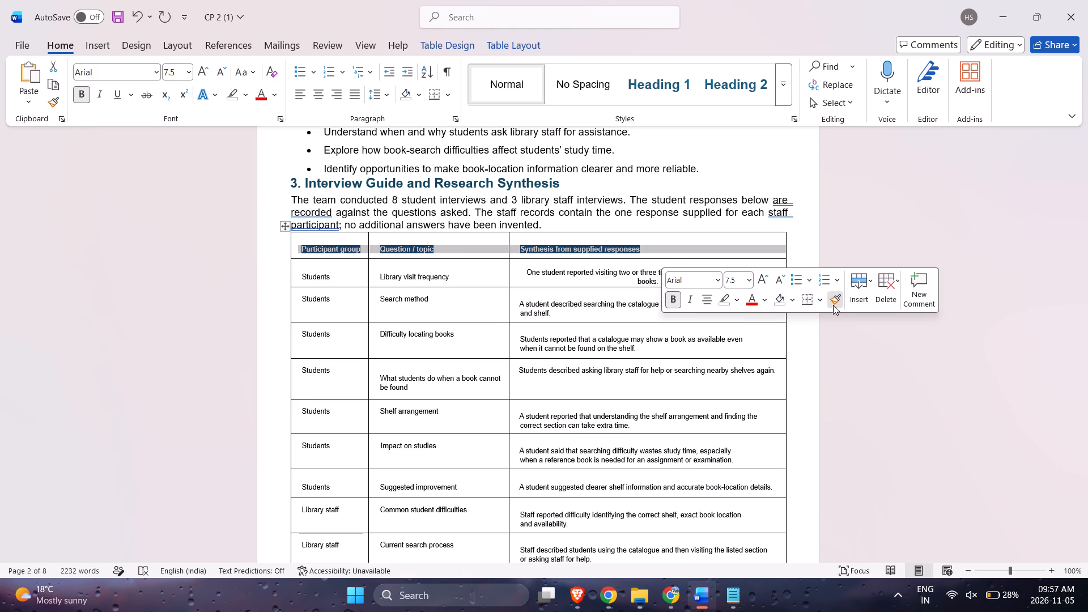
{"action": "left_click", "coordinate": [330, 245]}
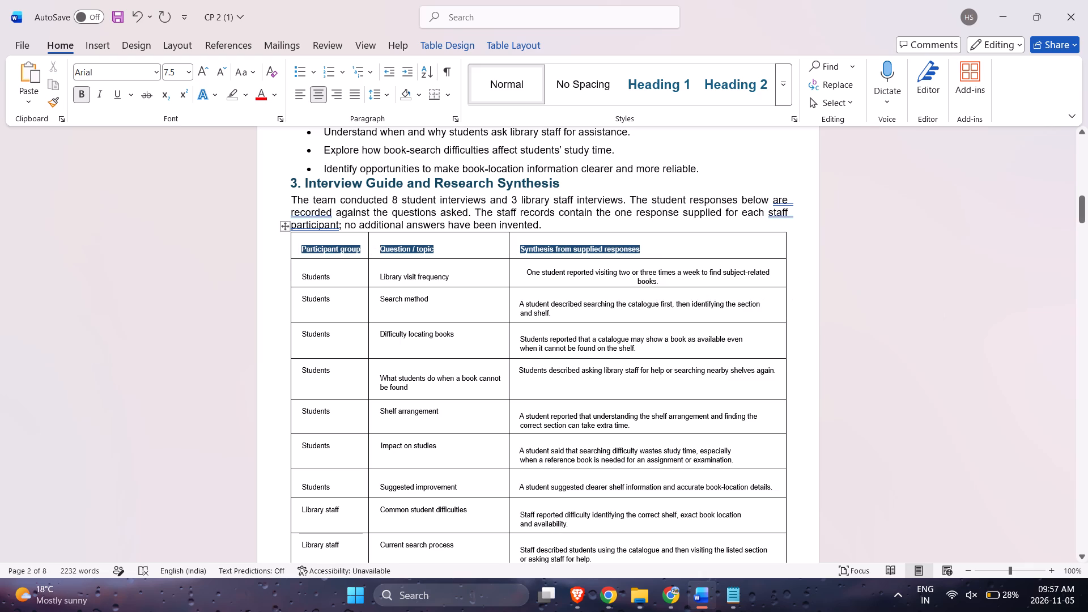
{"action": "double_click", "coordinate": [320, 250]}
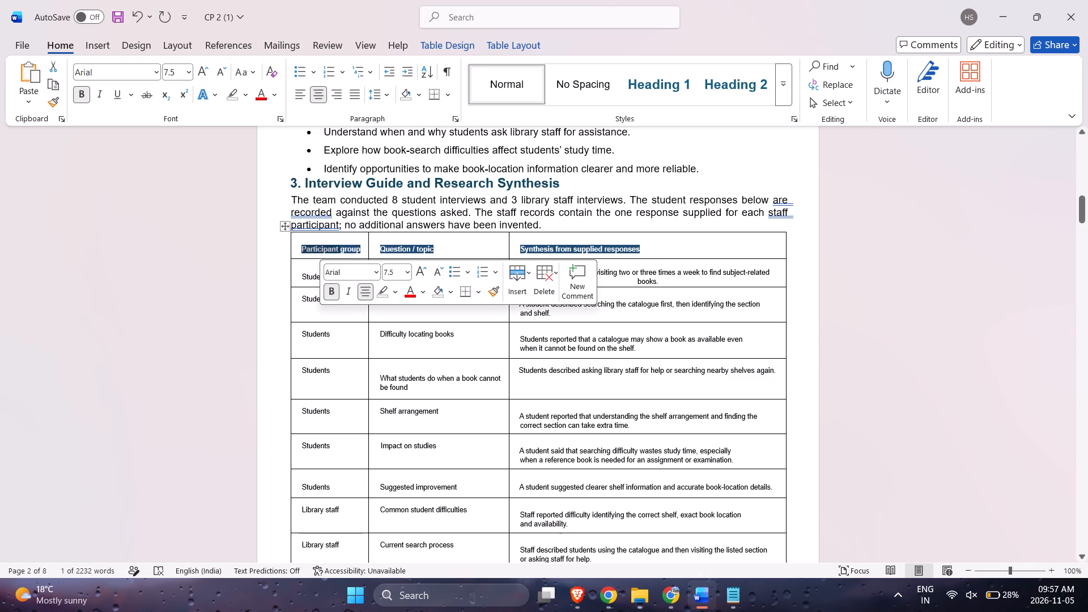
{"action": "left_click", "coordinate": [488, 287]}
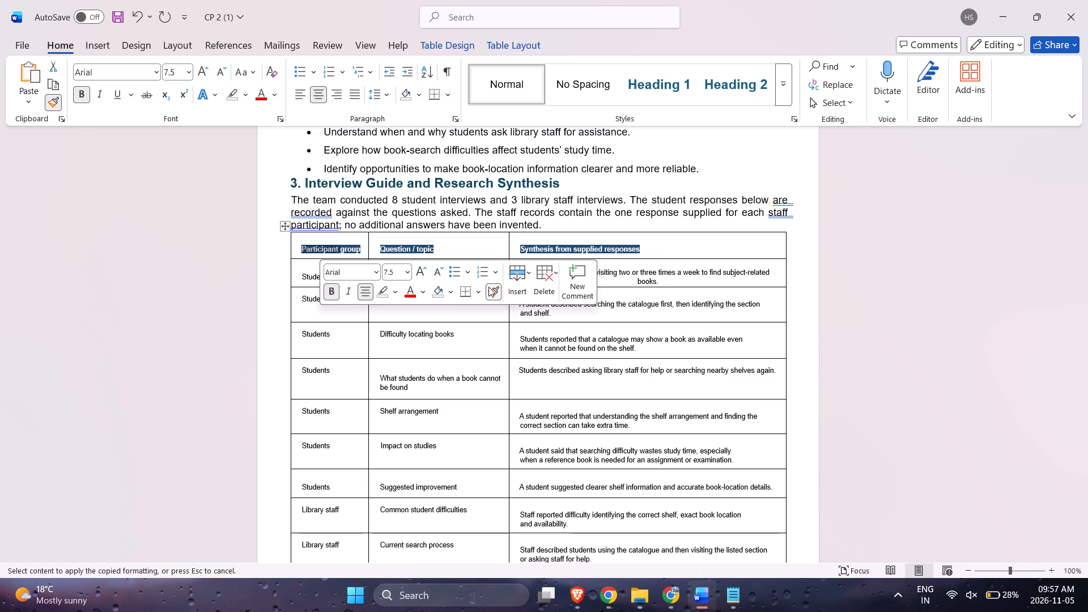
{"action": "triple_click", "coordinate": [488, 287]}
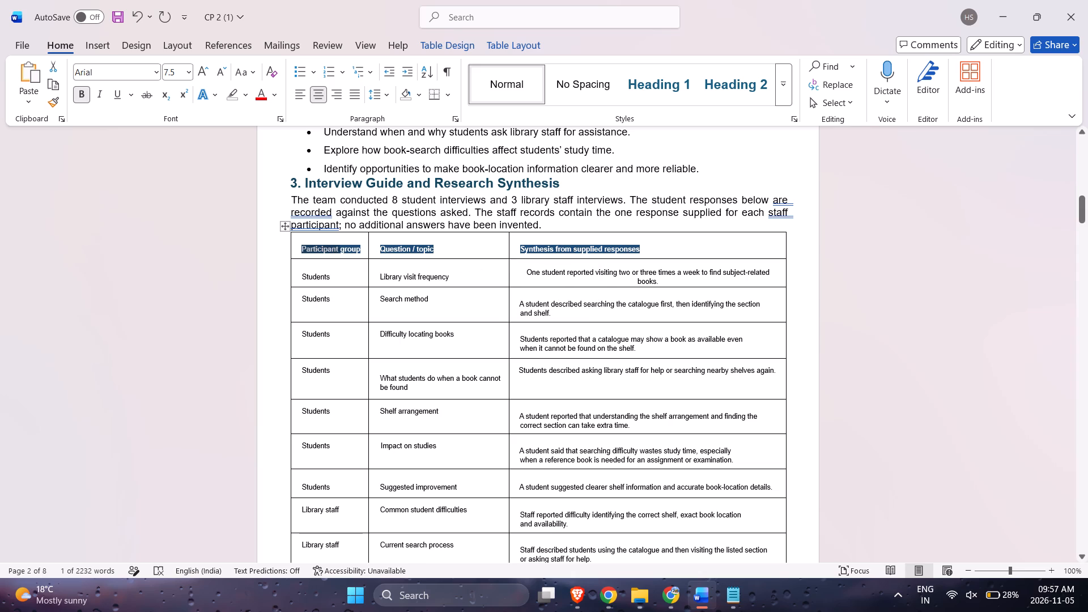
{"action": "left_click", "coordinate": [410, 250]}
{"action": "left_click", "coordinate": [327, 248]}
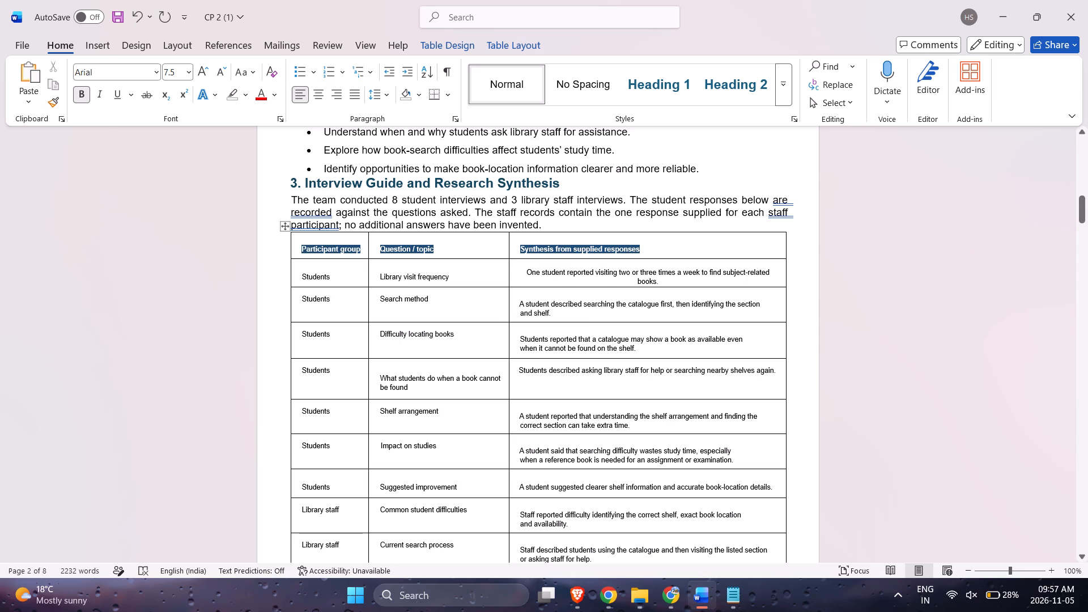
Strip the "Participant group" table header's formatting by passing its text through the Student Interview note in Notepad, and make it bold in Word.
{"action": "left_click_drag", "start_coordinate": [301, 248], "coordinate": [348, 239]}
{"action": "left_click_drag", "start_coordinate": [348, 239], "coordinate": [363, 239]}
{"action": "key", "text": "ctrl+x"}
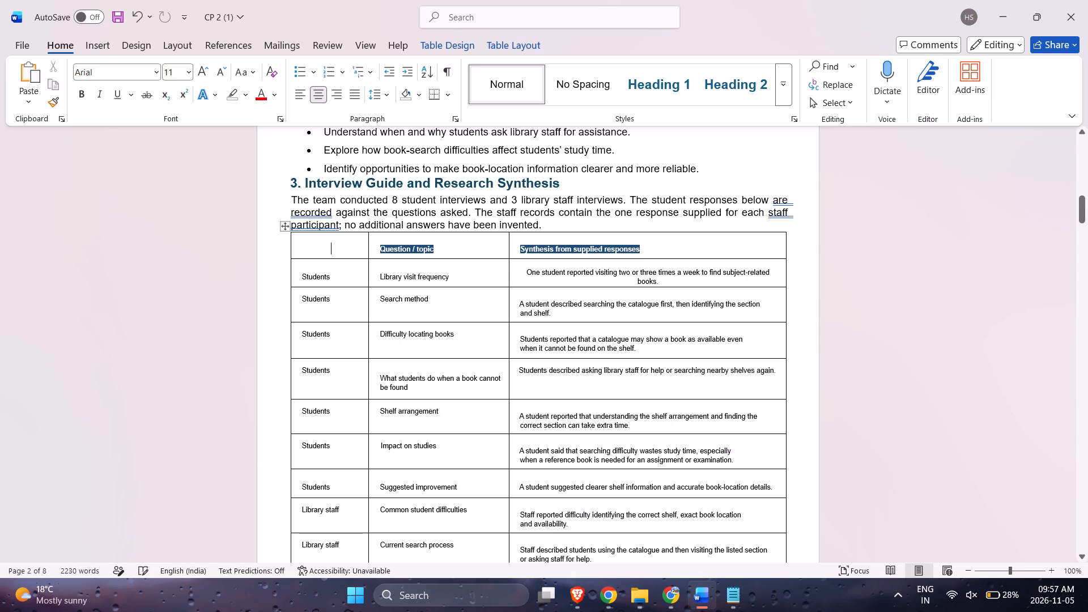
{"action": "key", "text": "alt+Tab"}
{"action": "key", "text": "ctrl+v"}
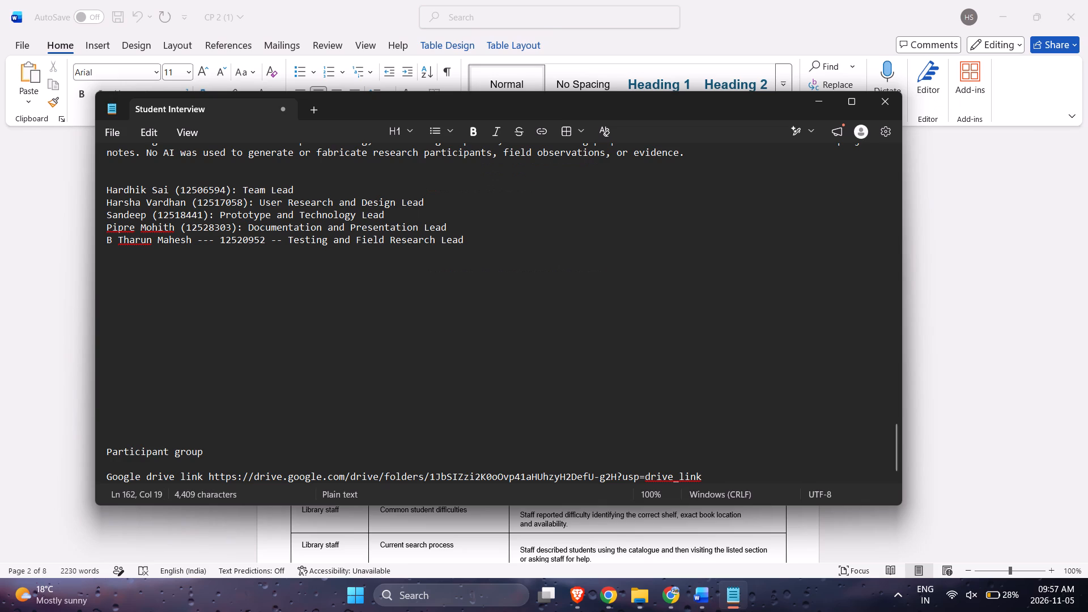
{"action": "key", "text": "ctrl+x"}
{"action": "key", "text": "ctrl+shift+Left"}
{"action": "key", "text": "ctrl+shift+Left"}
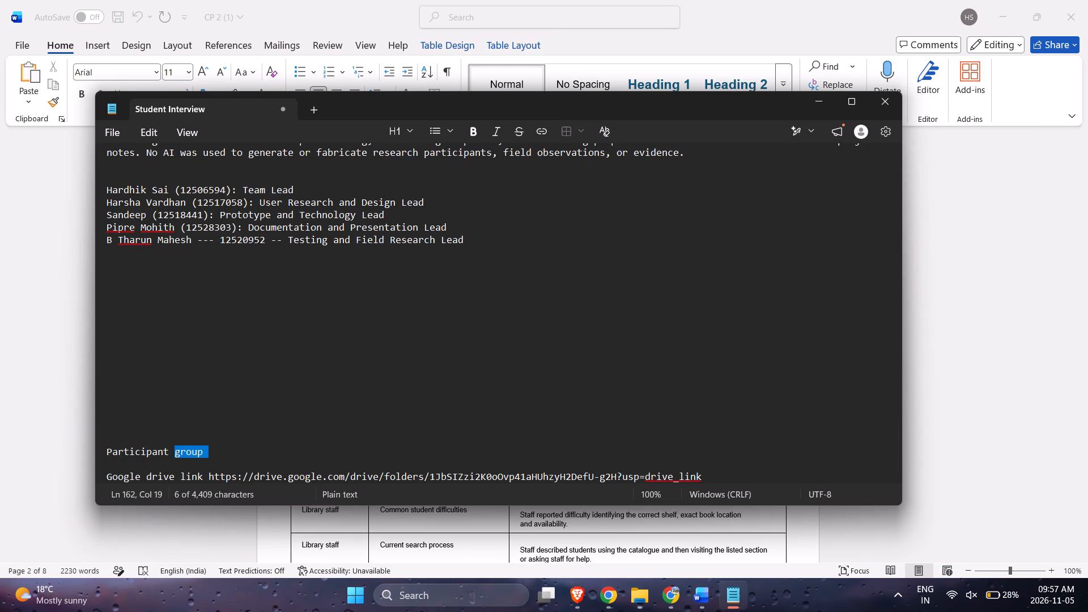
{"action": "key", "text": "ctrl+x"}
{"action": "key", "text": "alt+Tab"}
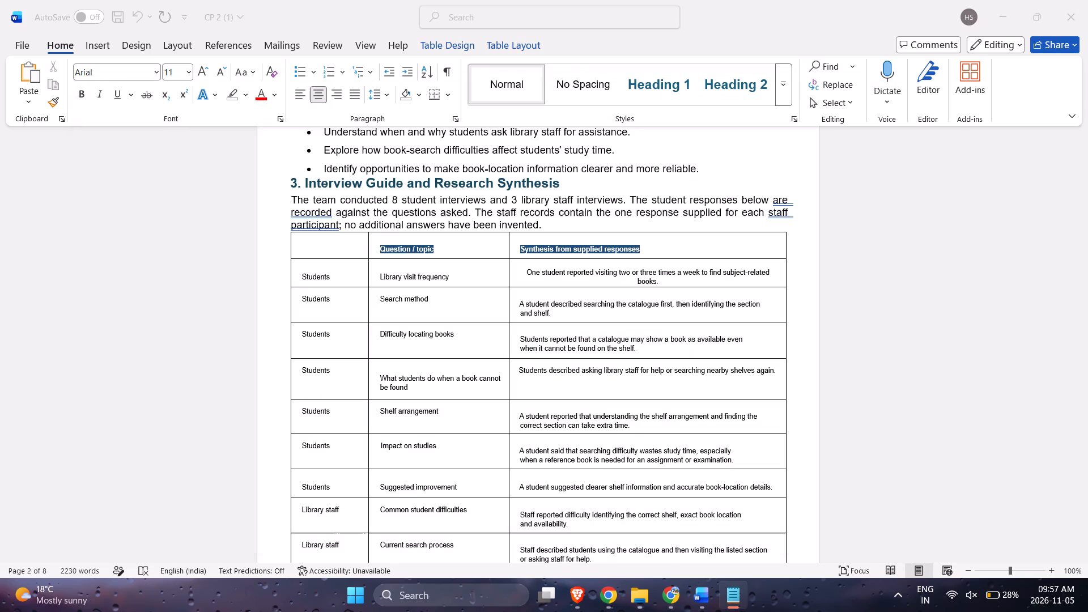
{"action": "key", "text": "ctrl+v"}
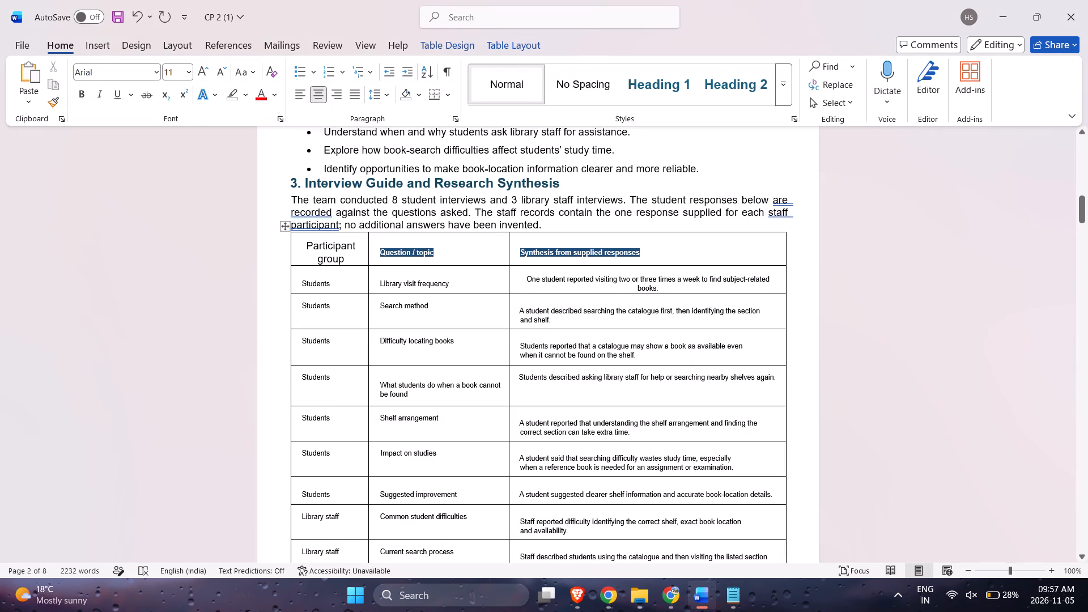
{"action": "left_click_drag", "start_coordinate": [343, 259], "coordinate": [309, 248]}
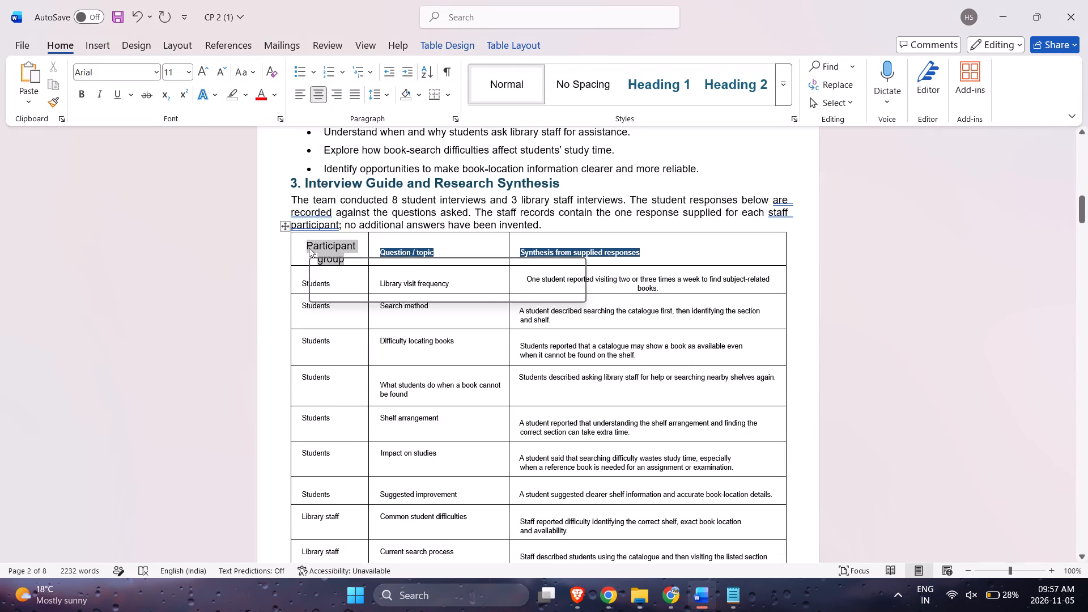
{"action": "left_click", "coordinate": [320, 282]}
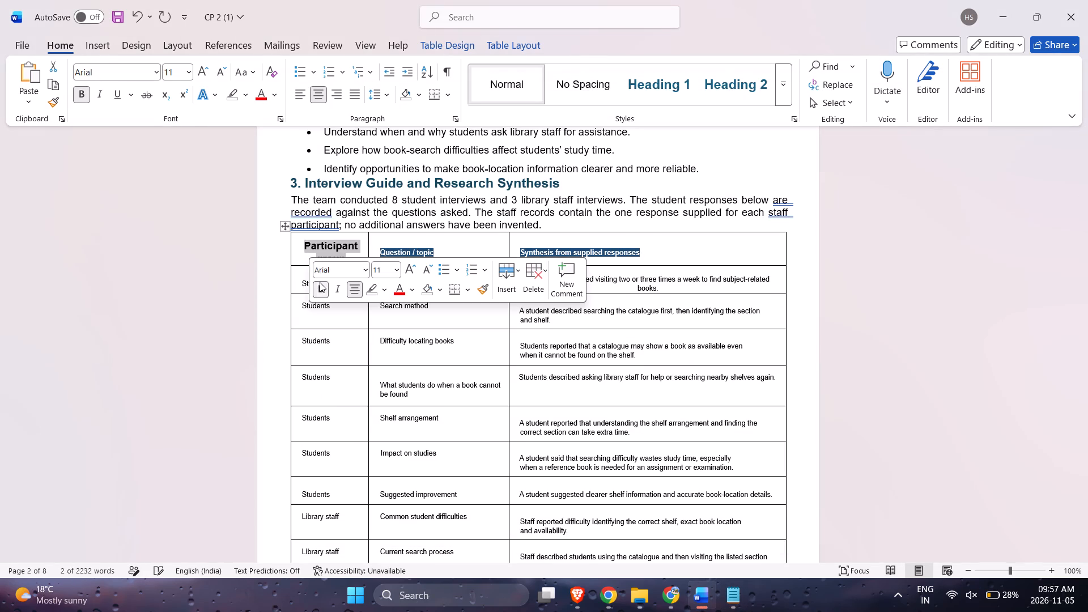
Strip the "Question / topic" header's formatting by passing its text through the Notepad note and back into its Word cell, and make it bold.
{"action": "left_click", "coordinate": [409, 233]}
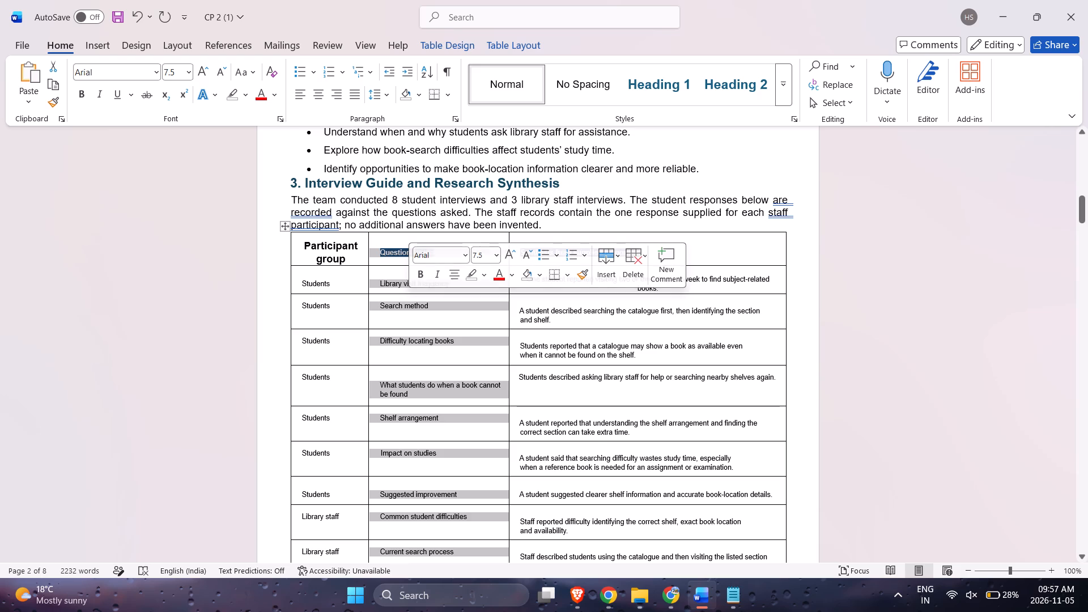
{"action": "left_click", "coordinate": [394, 260]}
{"action": "left_click_drag", "start_coordinate": [380, 251], "coordinate": [436, 249]}
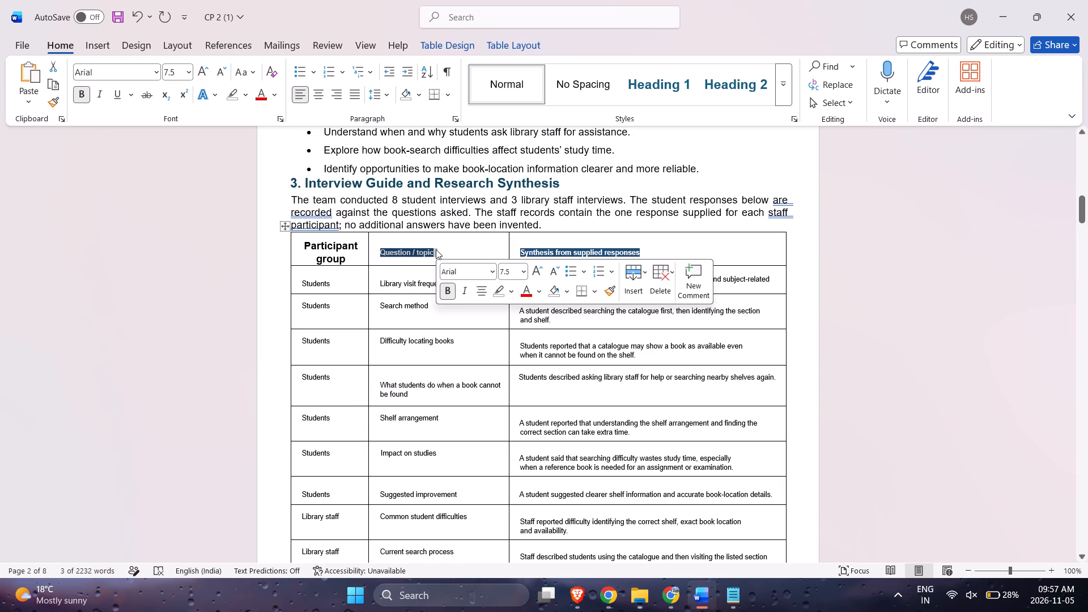
{"action": "key", "text": "ctrl+x"}
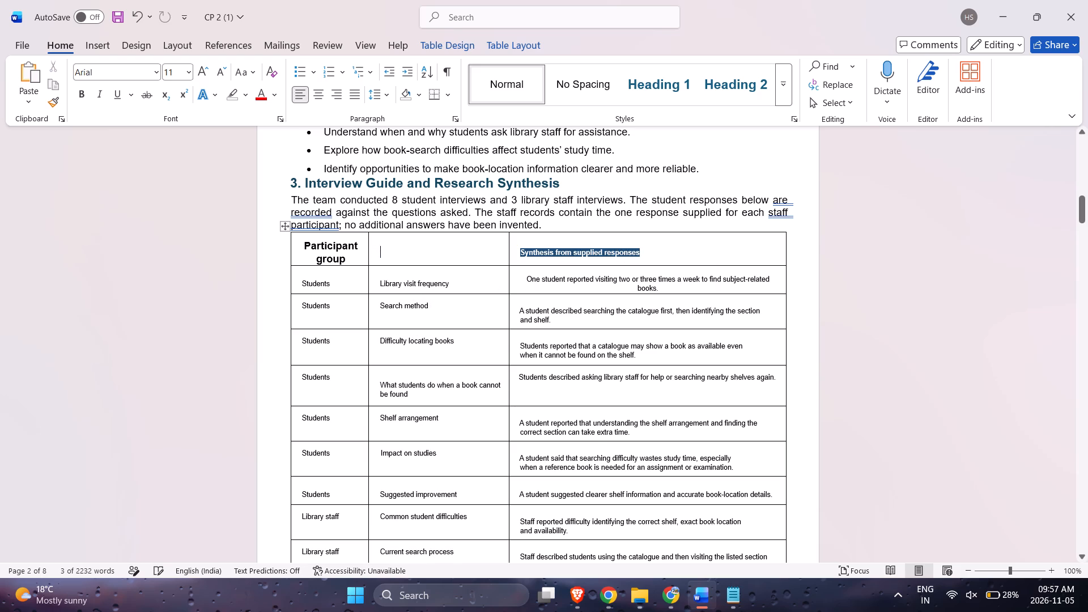
{"action": "key", "text": "alt+Tab"}
{"action": "key", "text": "alt+Tab"}
{"action": "key", "text": "alt+Tab"}
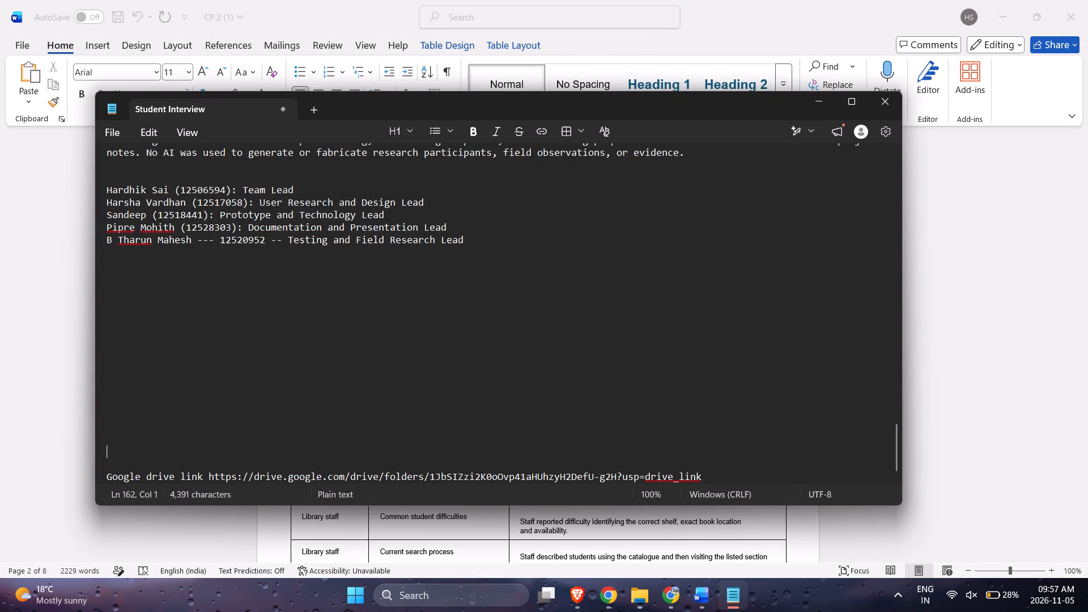
{"action": "key", "text": "ctrl+v"}
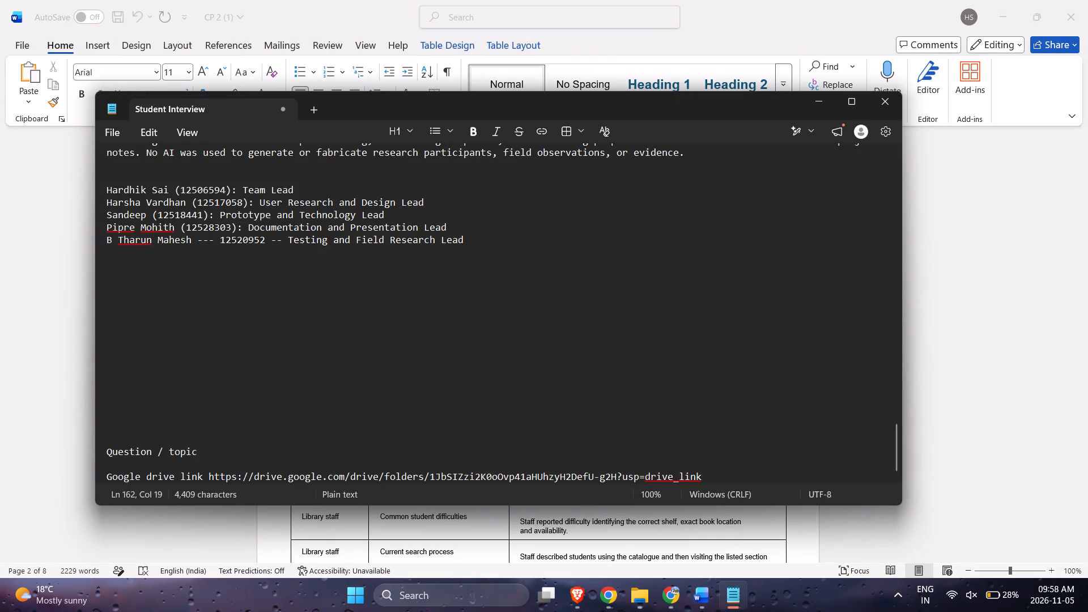
{"action": "left_click_drag", "start_coordinate": [207, 451], "coordinate": [95, 458]}
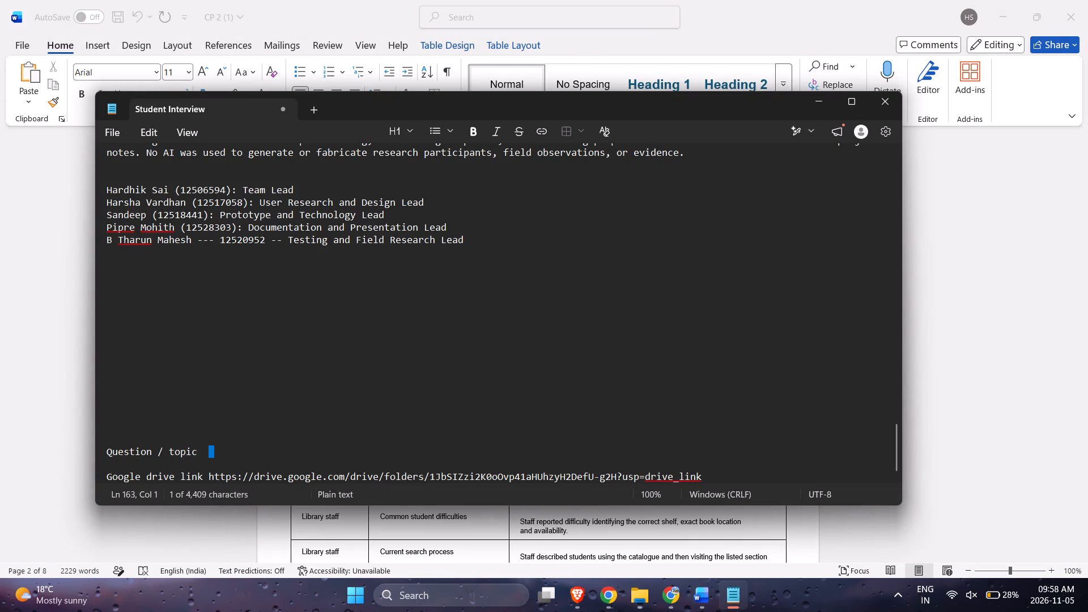
{"action": "left_click_drag", "start_coordinate": [95, 458], "coordinate": [101, 456]}
{"action": "key", "text": "ctrl+x"}
{"action": "key", "text": "alt+Tab"}
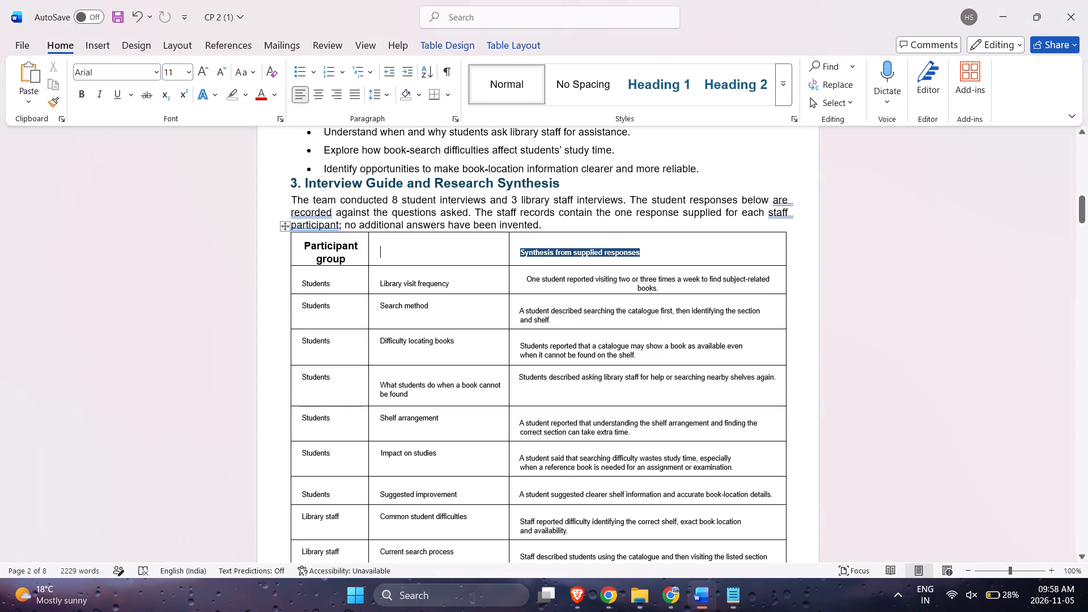
{"action": "key", "text": "ctrl+v"}
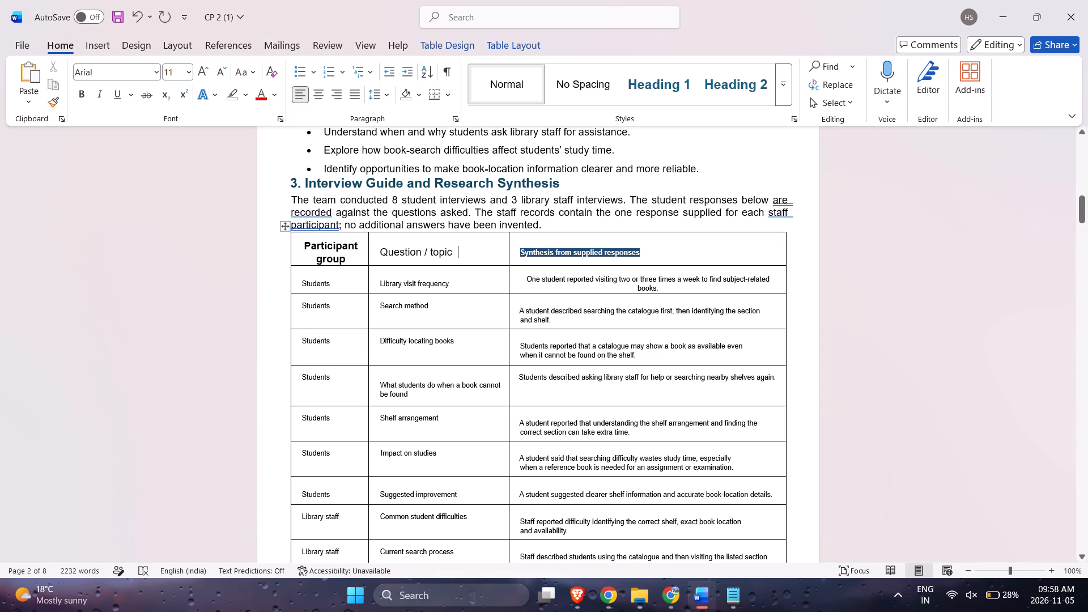
{"action": "left_click_drag", "start_coordinate": [460, 252], "coordinate": [383, 261]}
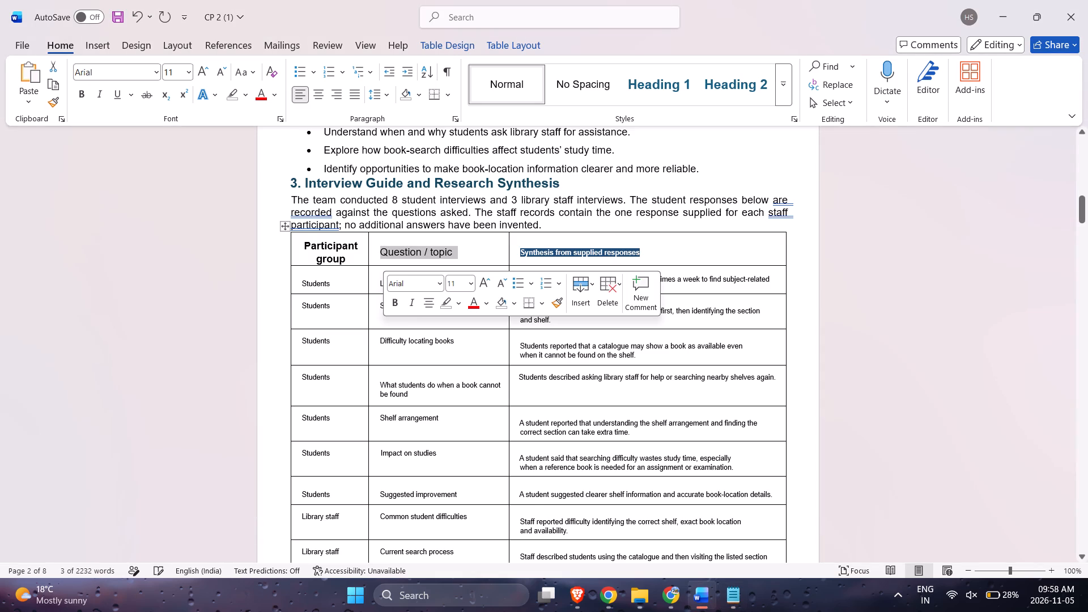
{"action": "left_click", "coordinate": [397, 305]}
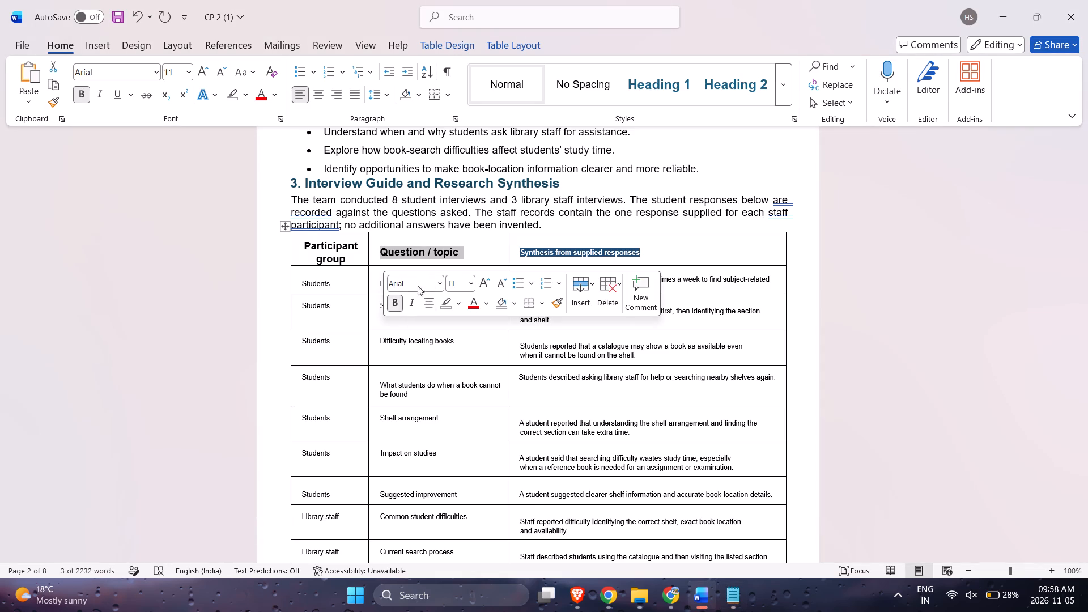
Strip the "Synthesis from supplied responses" header's formatting by passing its text through the Student Interview note in Notepad, and make it bold in Word.
{"action": "left_click", "coordinate": [682, 254]}
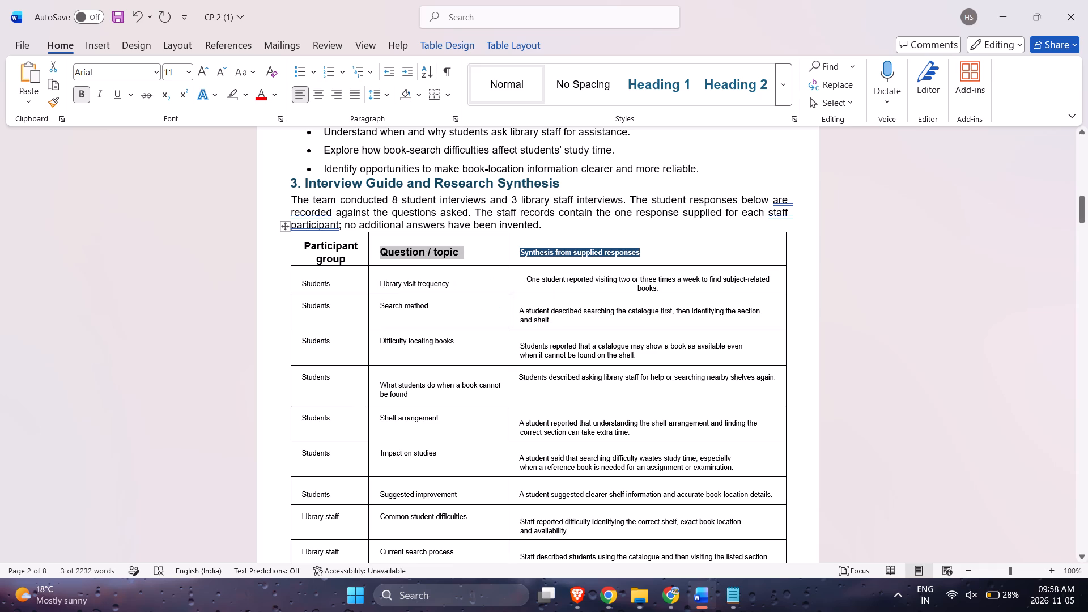
{"action": "scroll", "coordinate": [682, 254], "scroll_direction": "right", "scroll_amount": 1}
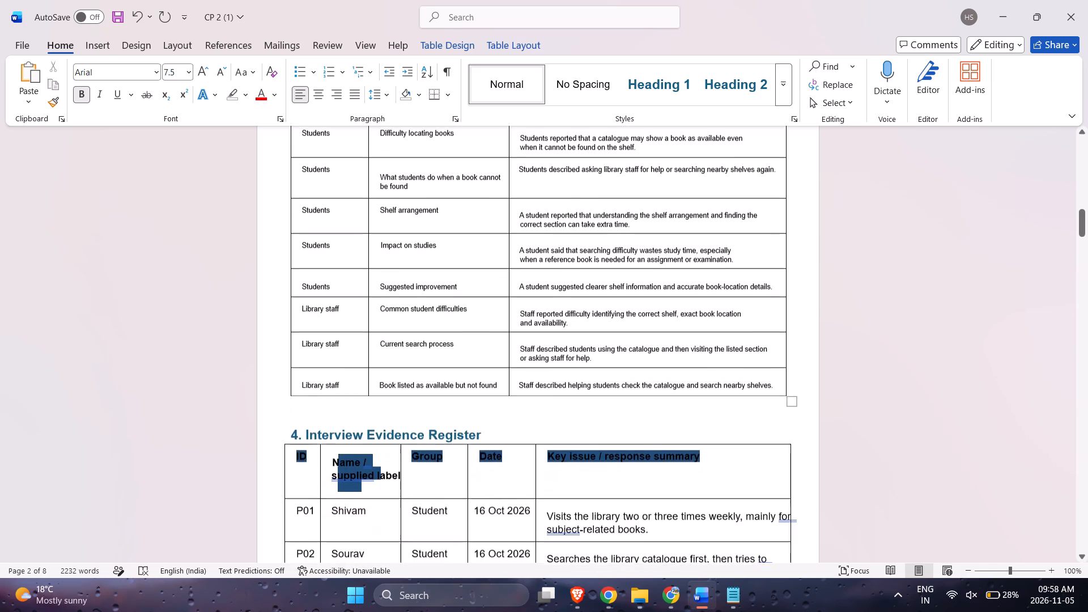
{"action": "scroll", "coordinate": [682, 254], "scroll_direction": "right", "scroll_amount": 1}
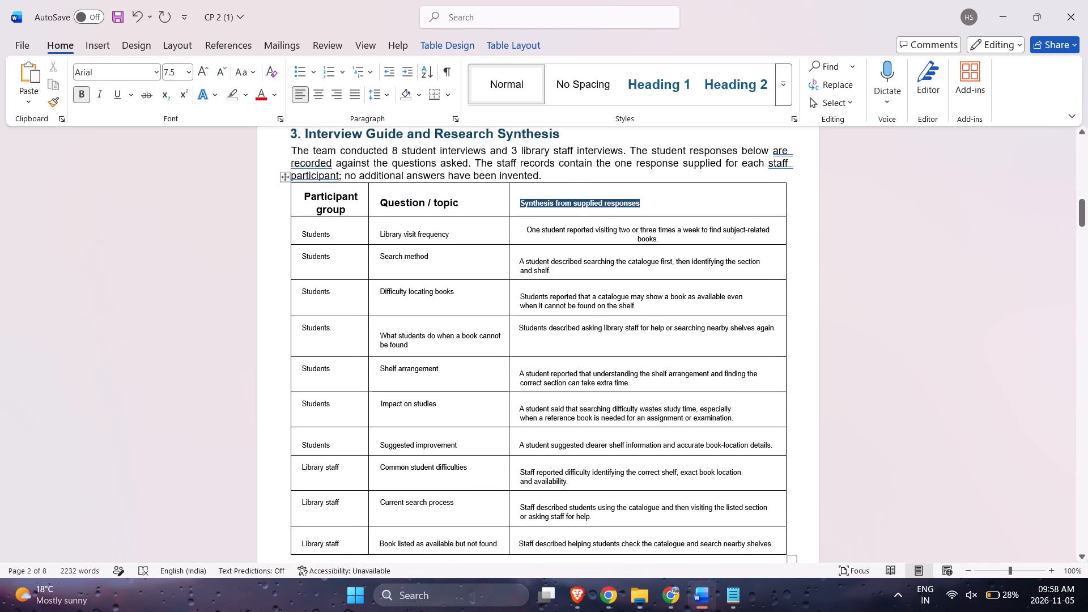
{"action": "left_click_drag", "start_coordinate": [669, 199], "coordinate": [515, 199]}
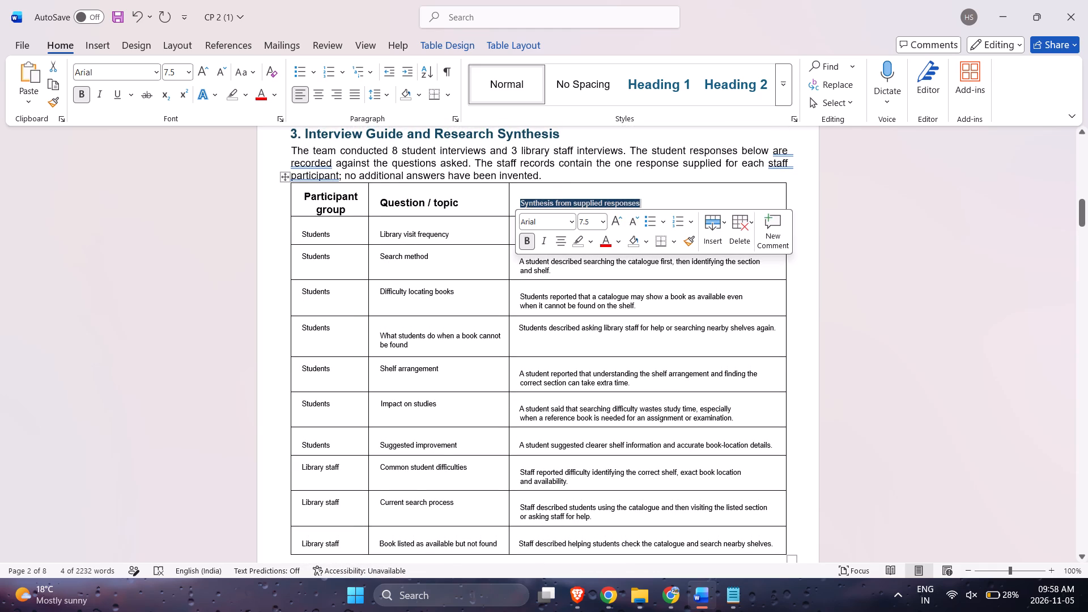
{"action": "key", "text": "ctrl+x"}
{"action": "key", "text": "alt+Tab"}
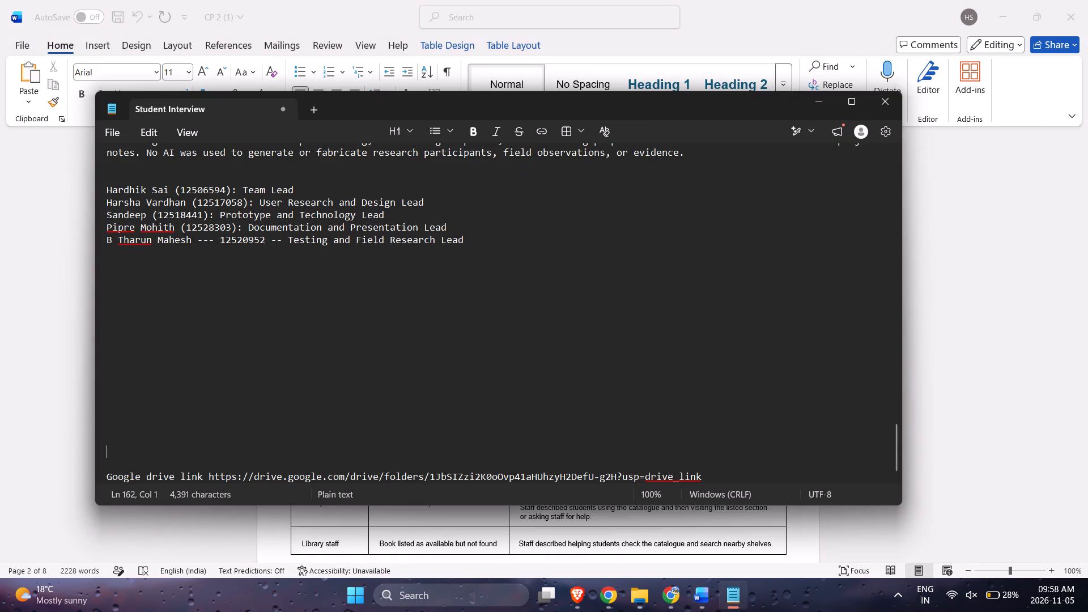
{"action": "key", "text": "ctrl+v"}
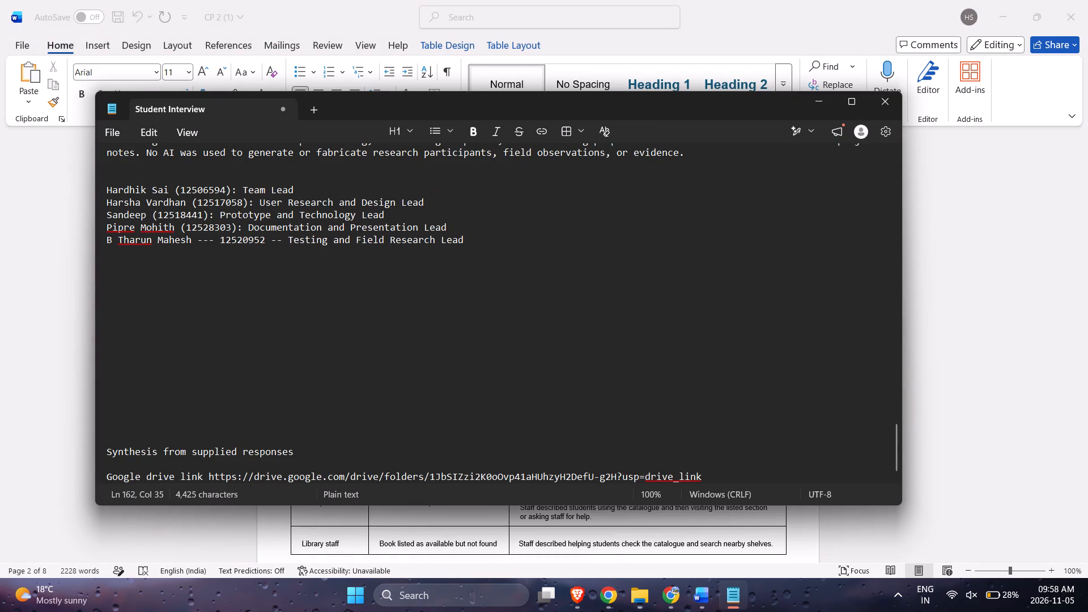
{"action": "left_click_drag", "start_coordinate": [304, 449], "coordinate": [130, 458]}
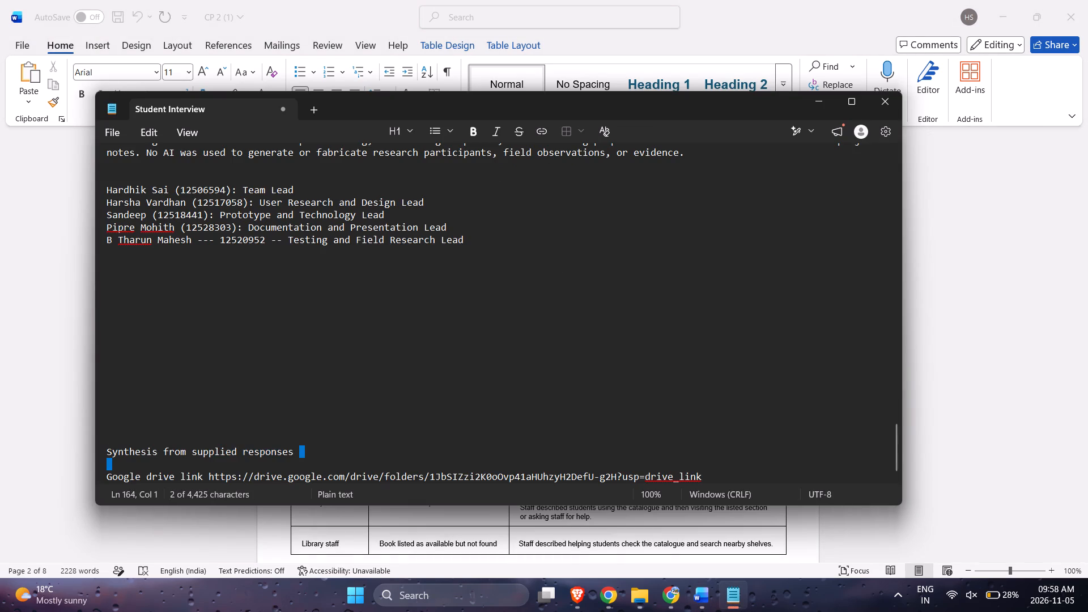
{"action": "left_click_drag", "start_coordinate": [130, 458], "coordinate": [105, 454]}
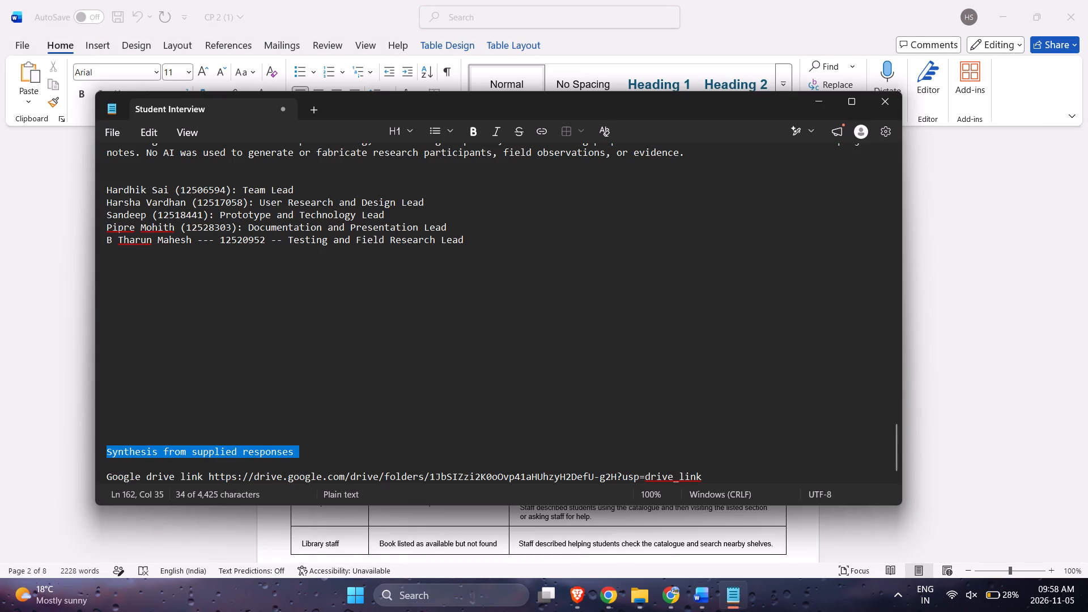
{"action": "key", "text": "ctrl+x"}
{"action": "key", "text": "alt+Tab"}
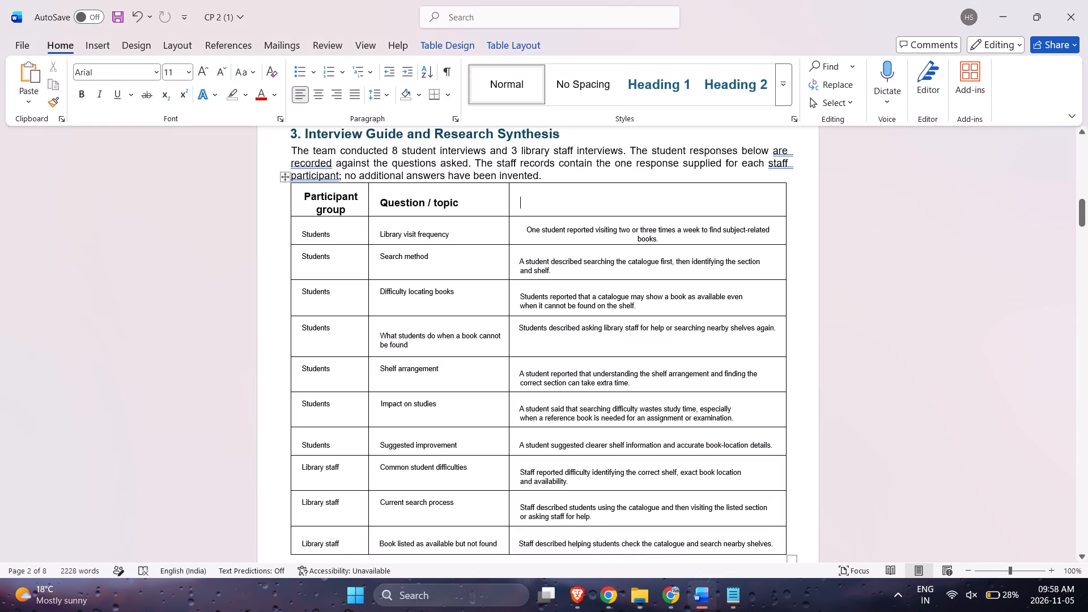
{"action": "key", "text": "ctrl+v"}
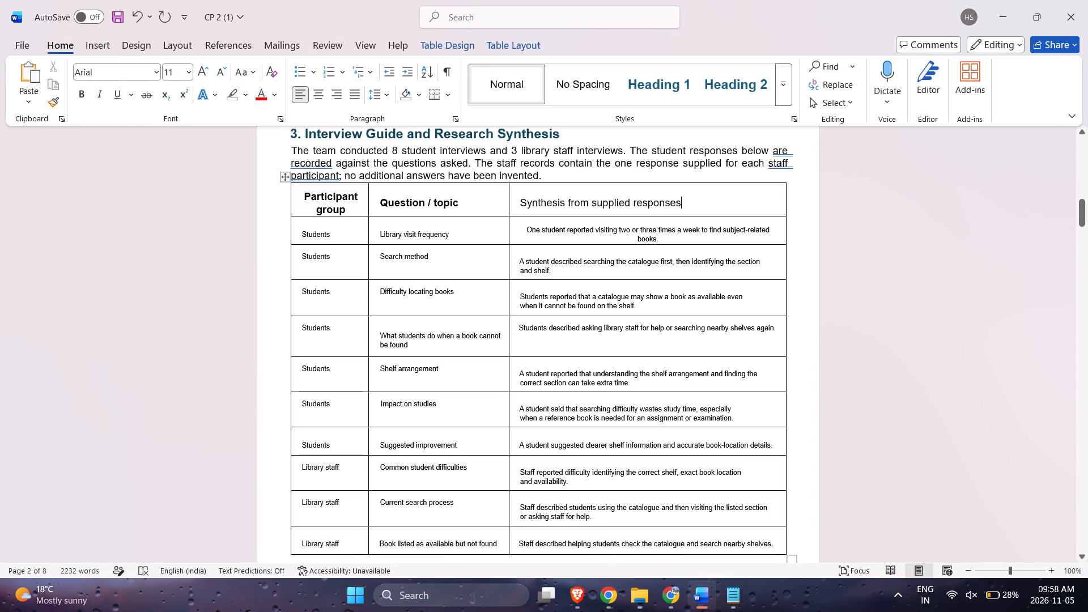
{"action": "left_click_drag", "start_coordinate": [522, 202], "coordinate": [686, 201]}
{"action": "left_click", "coordinate": [695, 236]}
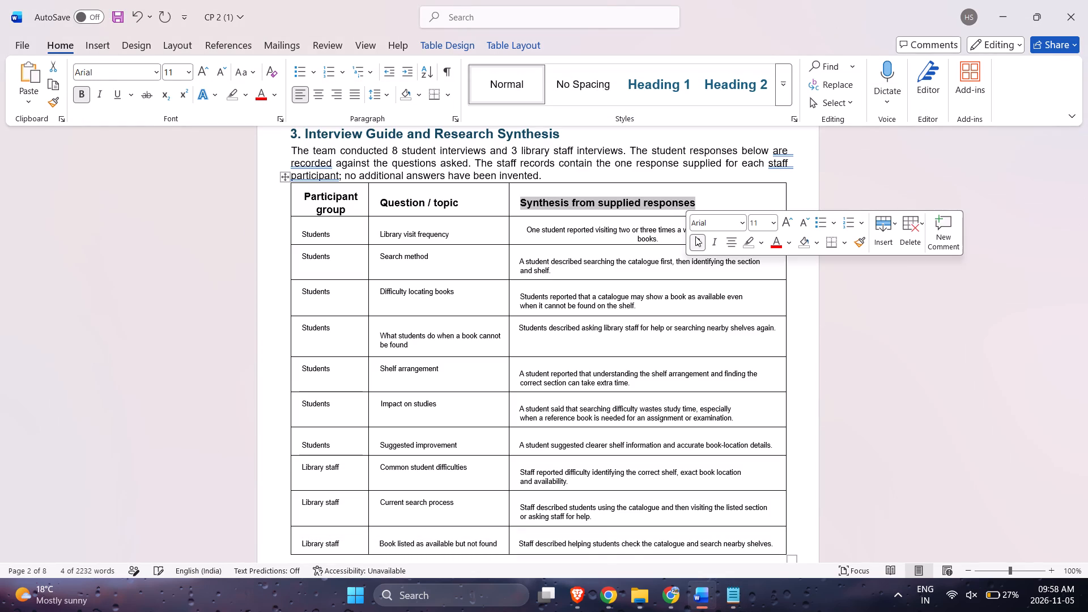
Center the whole Interview Guide and Research Synthesis table between the page margins.
{"action": "left_click", "coordinate": [282, 175]}
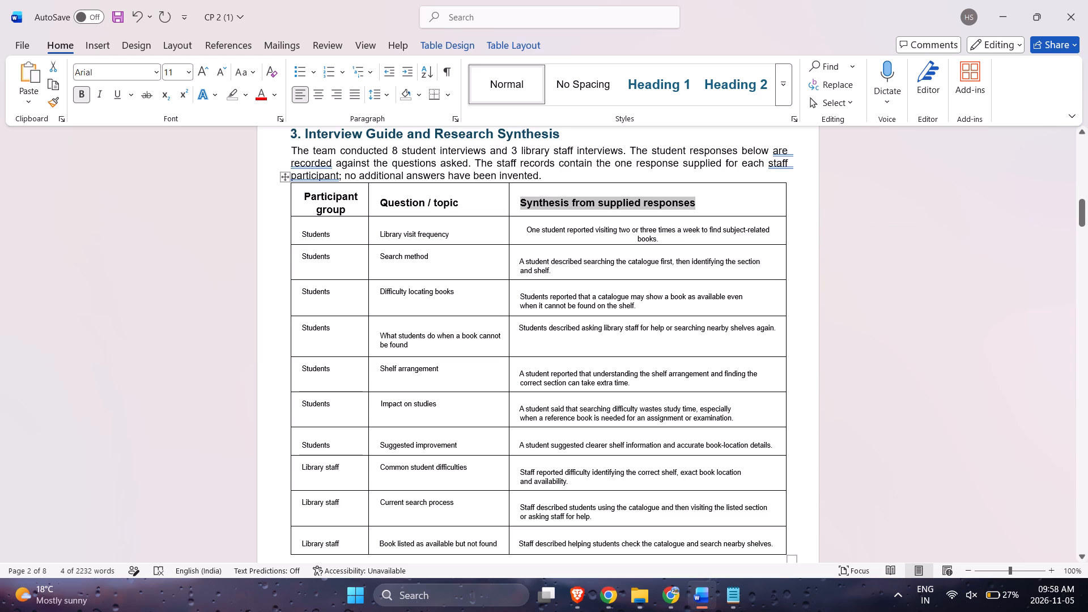
{"action": "left_click", "coordinate": [321, 89]}
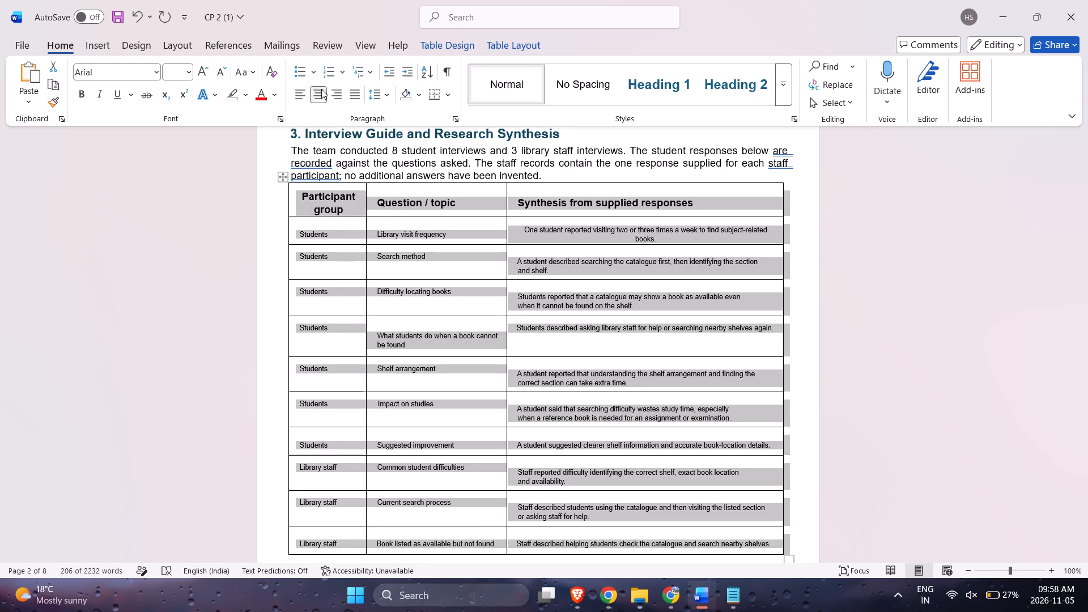
Center the text in the Participant group, Question / topic and Synthesis from supplied responses columns.
{"action": "left_click", "coordinate": [326, 184]}
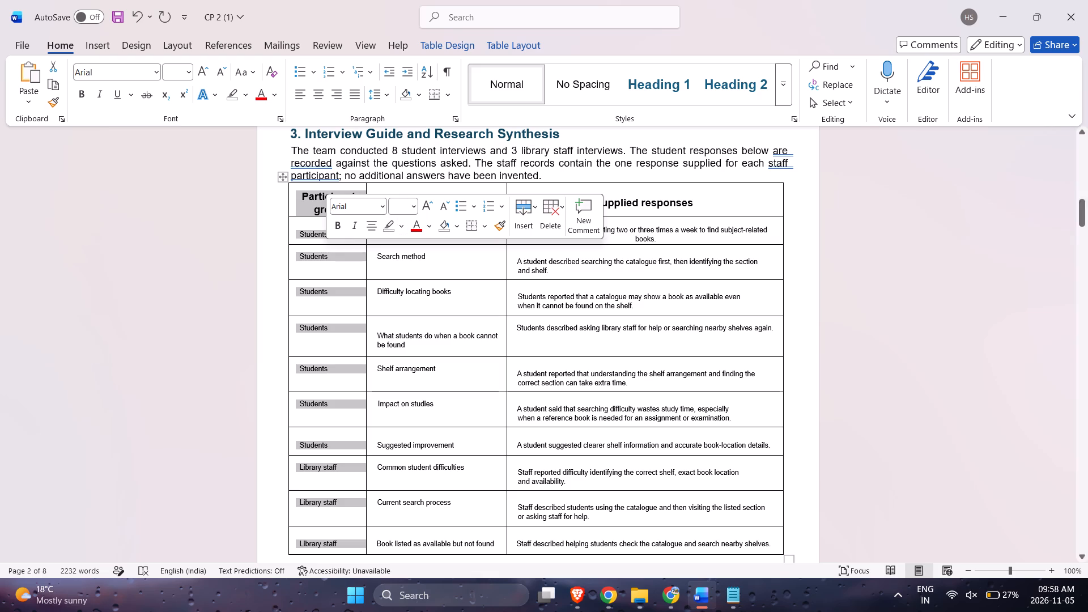
{"action": "left_click", "coordinate": [372, 223]}
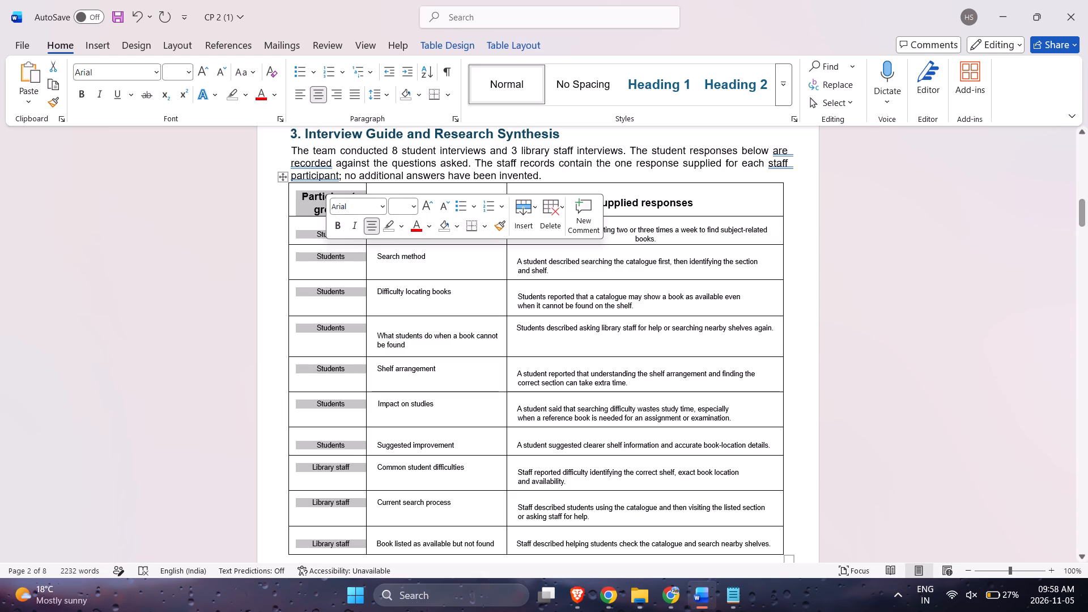
{"action": "left_click", "coordinate": [424, 180]}
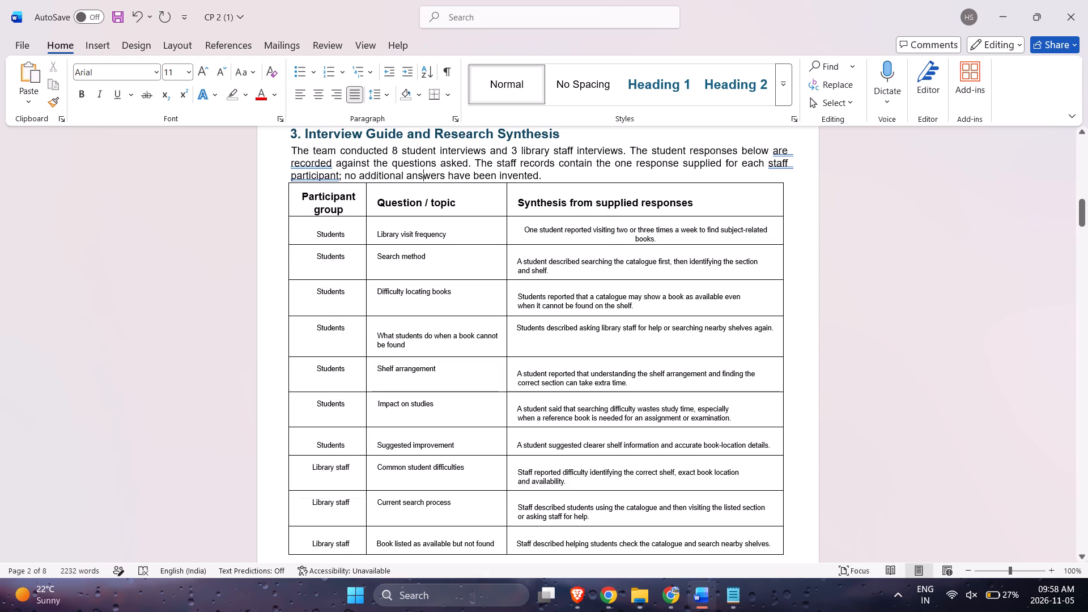
{"action": "left_click", "coordinate": [423, 185]}
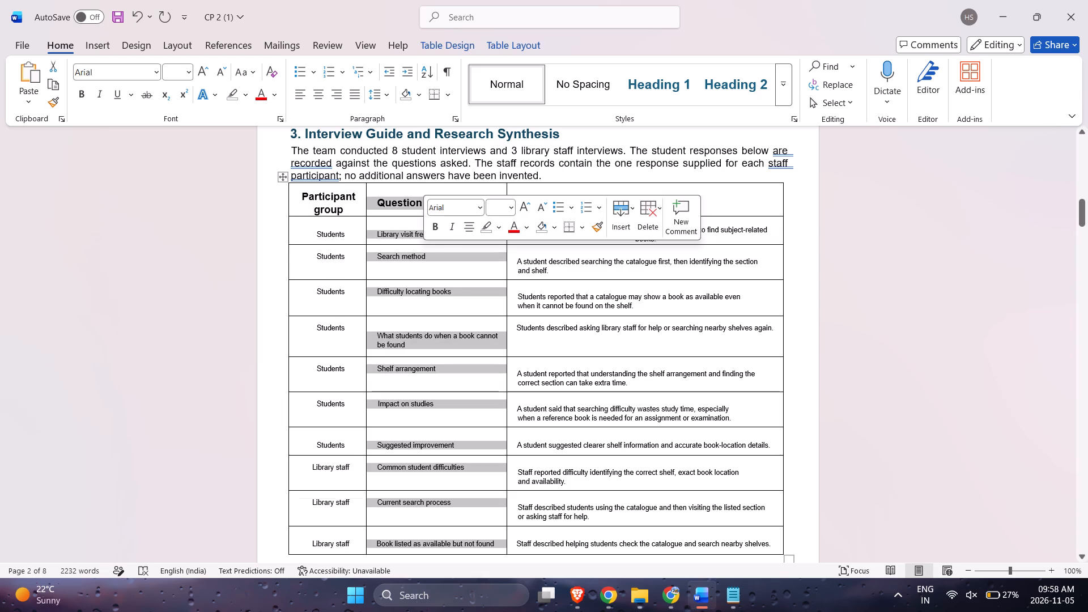
{"action": "left_click", "coordinate": [472, 229]}
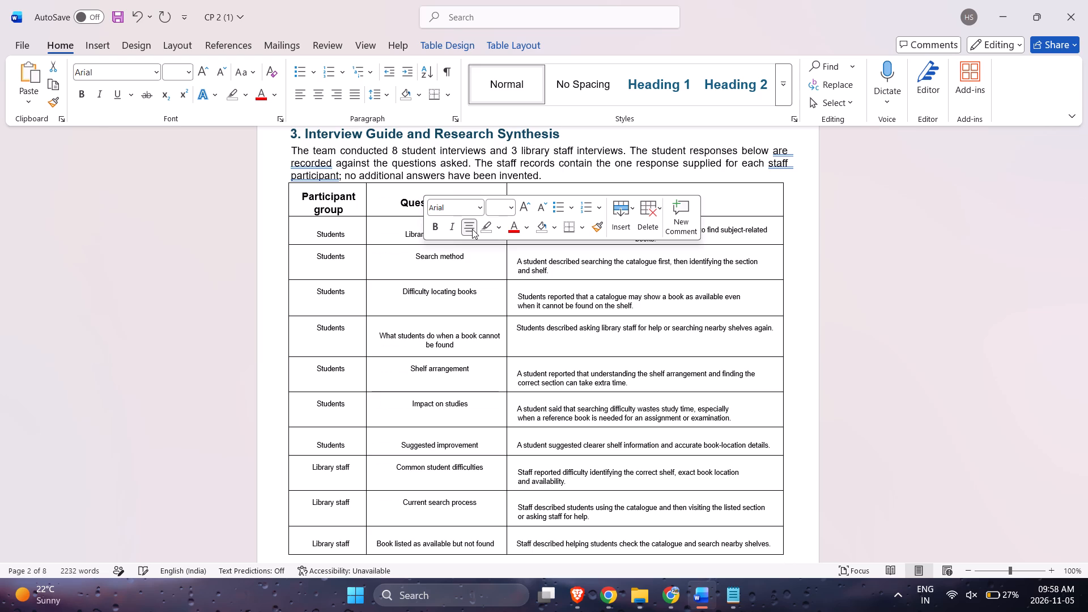
{"action": "left_click", "coordinate": [622, 184]}
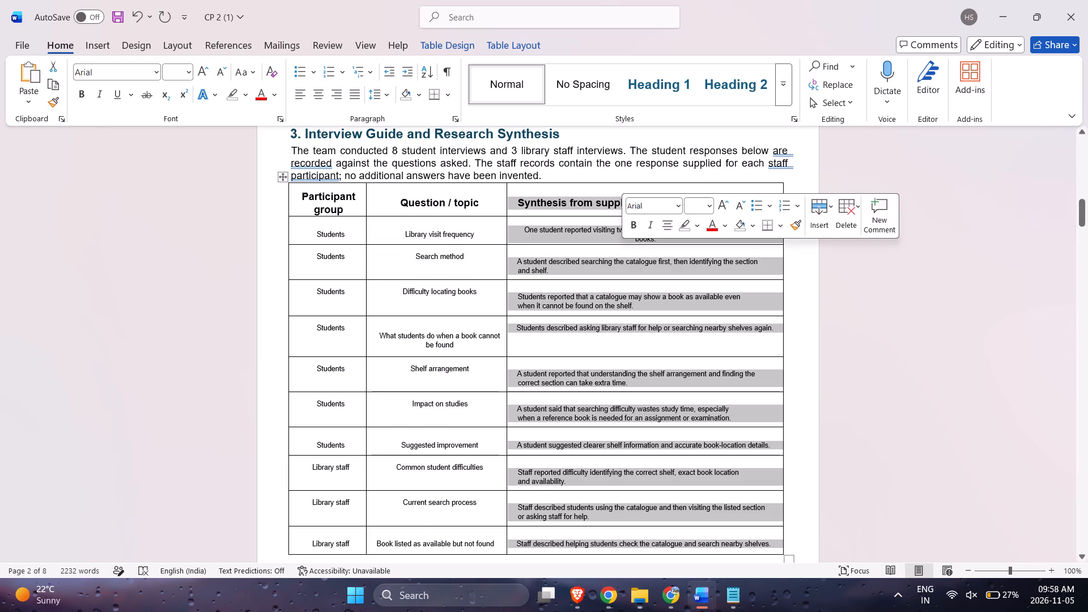
{"action": "left_click", "coordinate": [673, 226]}
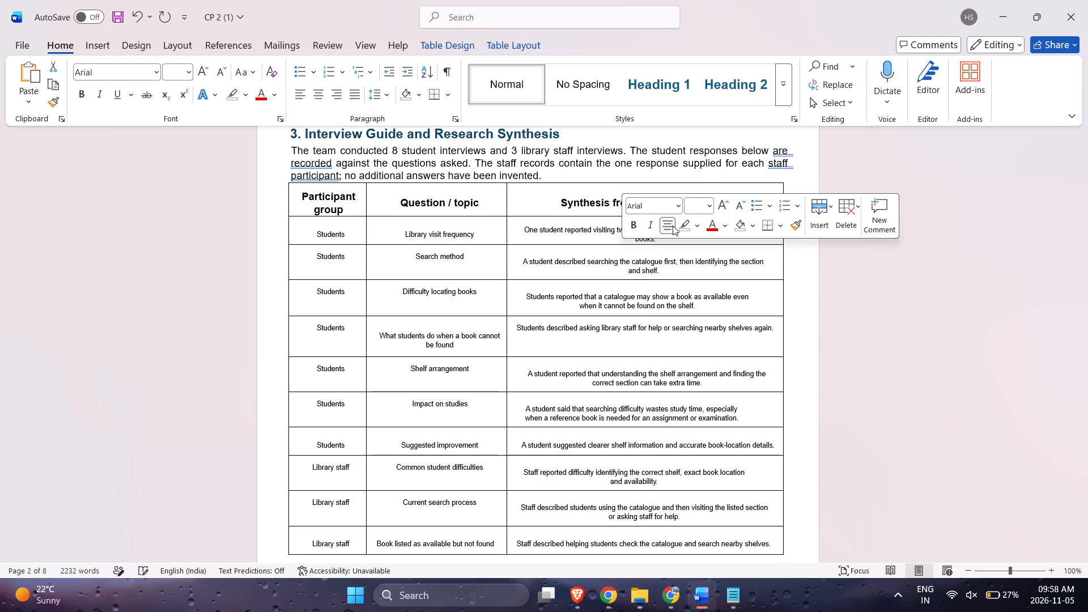
{"action": "left_click", "coordinate": [905, 326]}
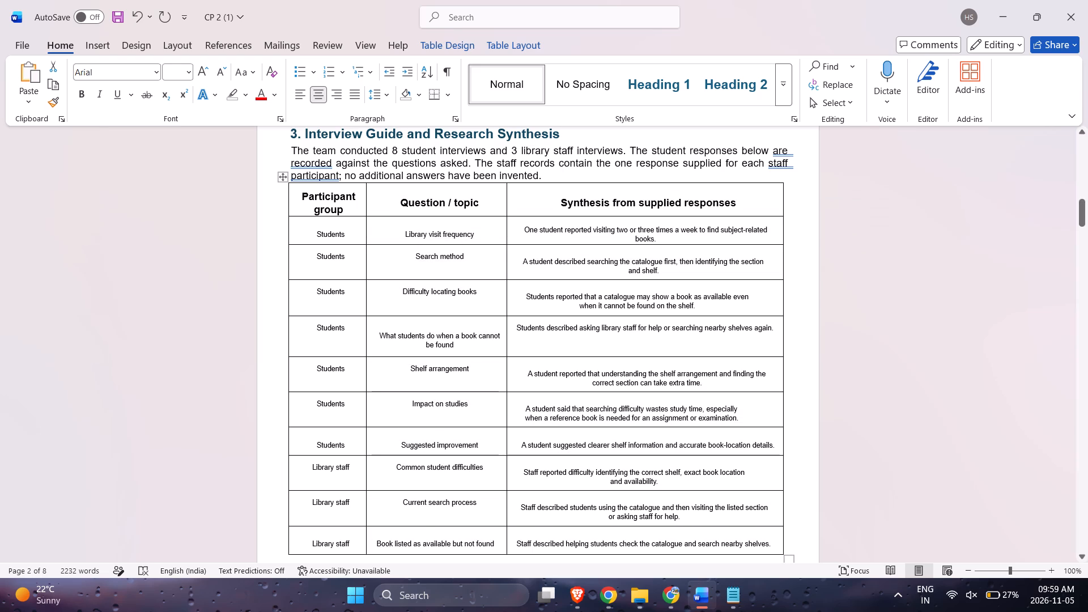
Resize the Interview Guide and Research Synthesis table slightly wider than the body text and shorter in height.
{"action": "scroll", "coordinate": [362, 158], "scroll_direction": "down", "scroll_amount": 1}
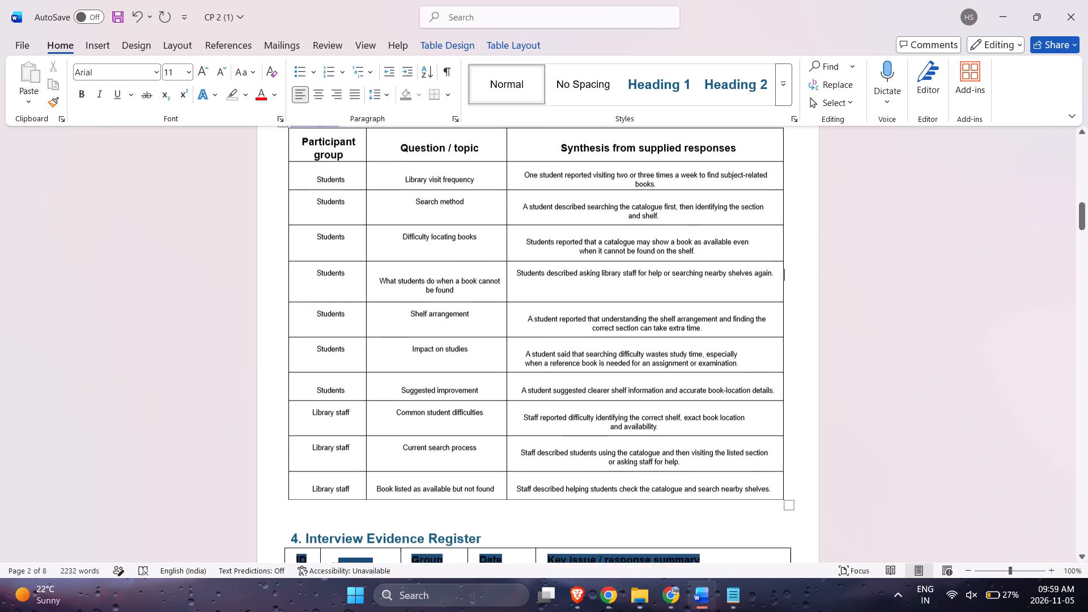
{"action": "scroll", "coordinate": [362, 158], "scroll_direction": "down", "scroll_amount": 1}
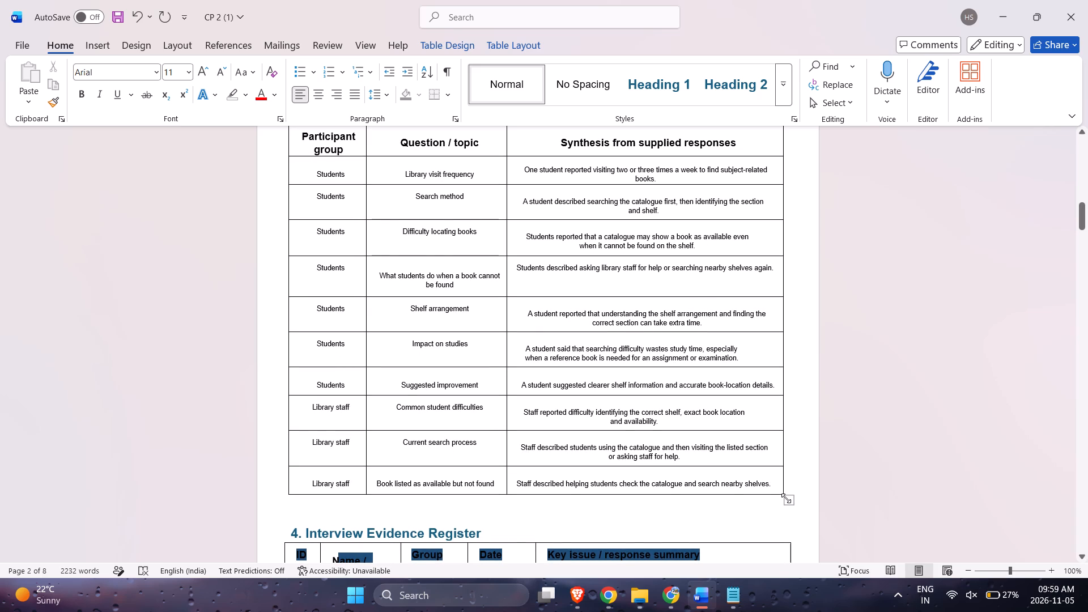
{"action": "left_click_drag", "start_coordinate": [786, 498], "coordinate": [795, 465]}
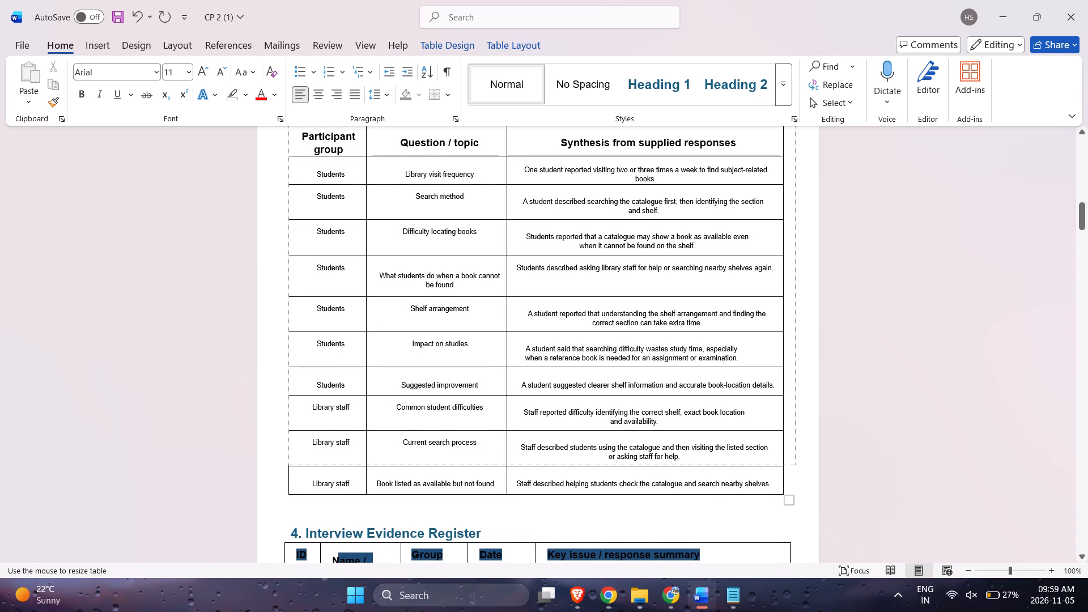
{"action": "left_click_drag", "start_coordinate": [795, 465], "coordinate": [798, 459]}
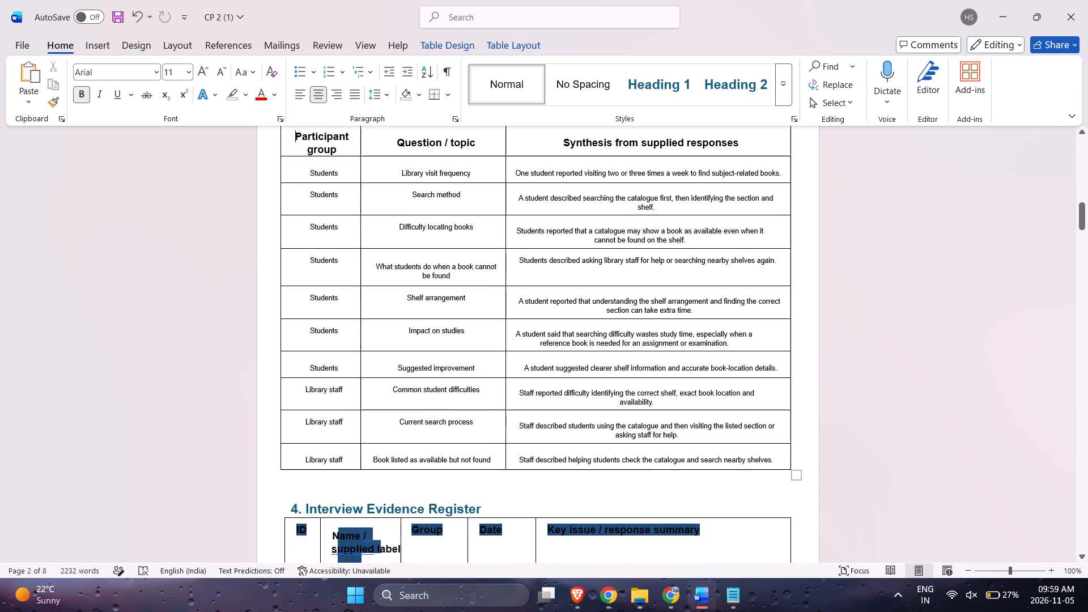
{"action": "left_click_drag", "start_coordinate": [798, 478], "coordinate": [804, 452]}
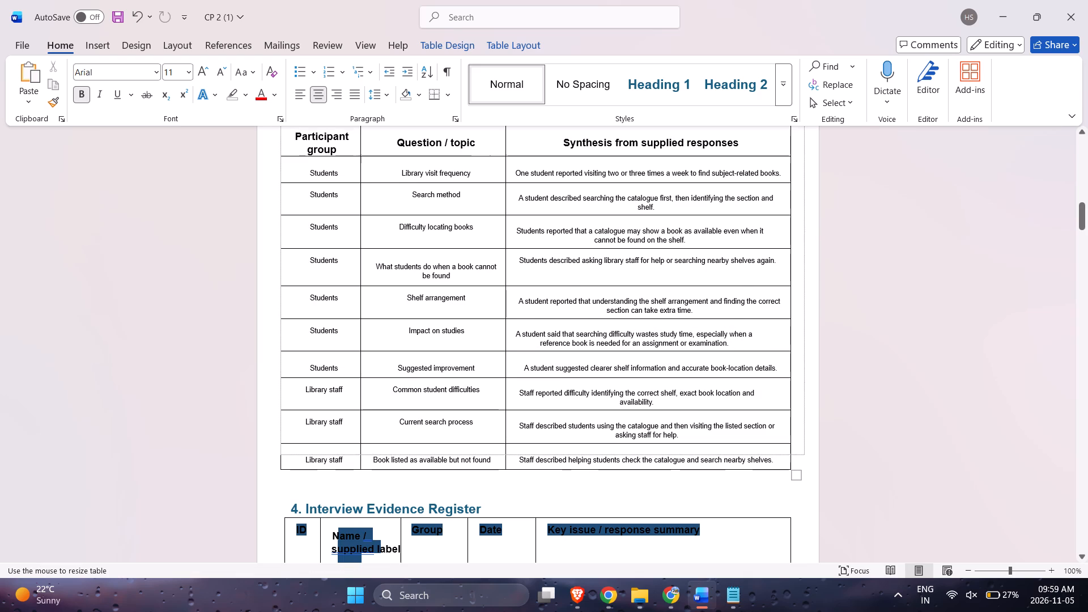
{"action": "left_click_drag", "start_coordinate": [804, 452], "coordinate": [805, 449]}
{"action": "scroll", "coordinate": [705, 361], "scroll_direction": "up", "scroll_amount": 1}
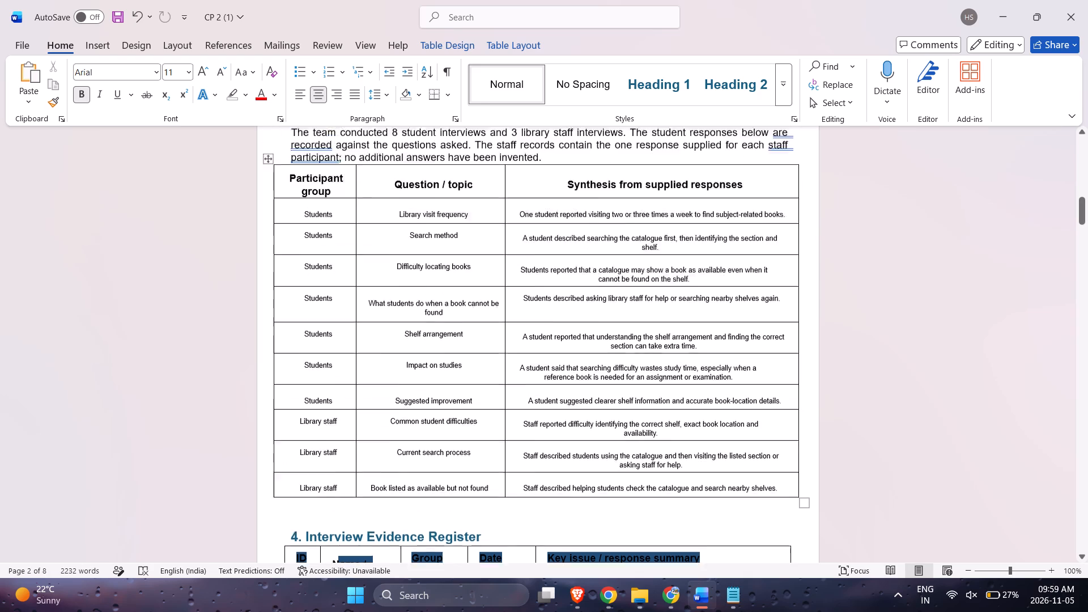
{"action": "scroll", "coordinate": [705, 361], "scroll_direction": "up", "scroll_amount": 1}
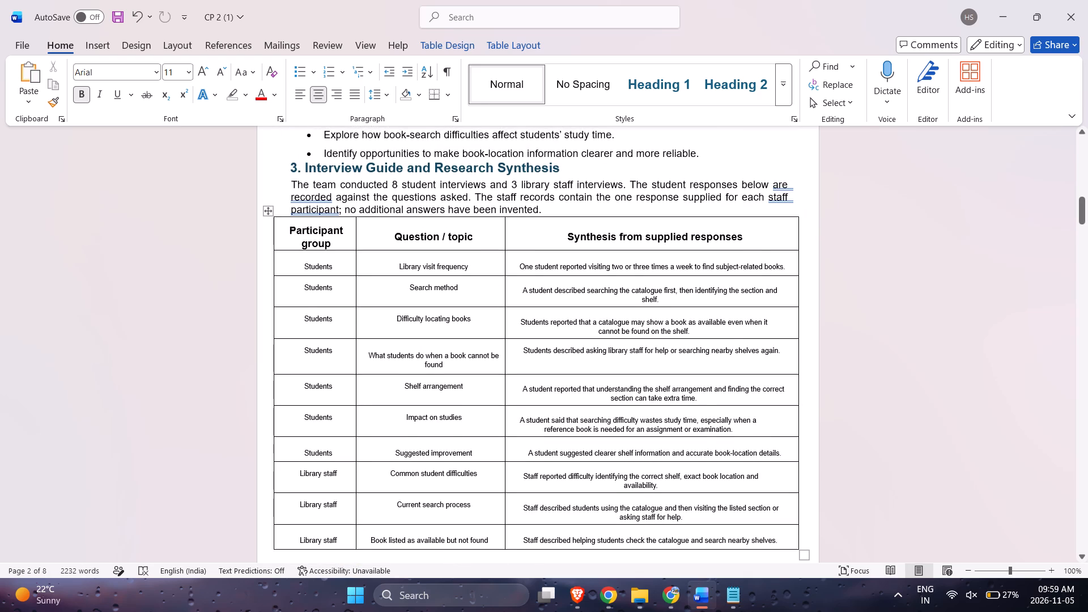
Replace the dark-shaded "ID" header in the Interview Evidence Register table with freshly entered, unshaded text "ID".
{"action": "scroll", "coordinate": [705, 361], "scroll_direction": "down", "scroll_amount": 3}
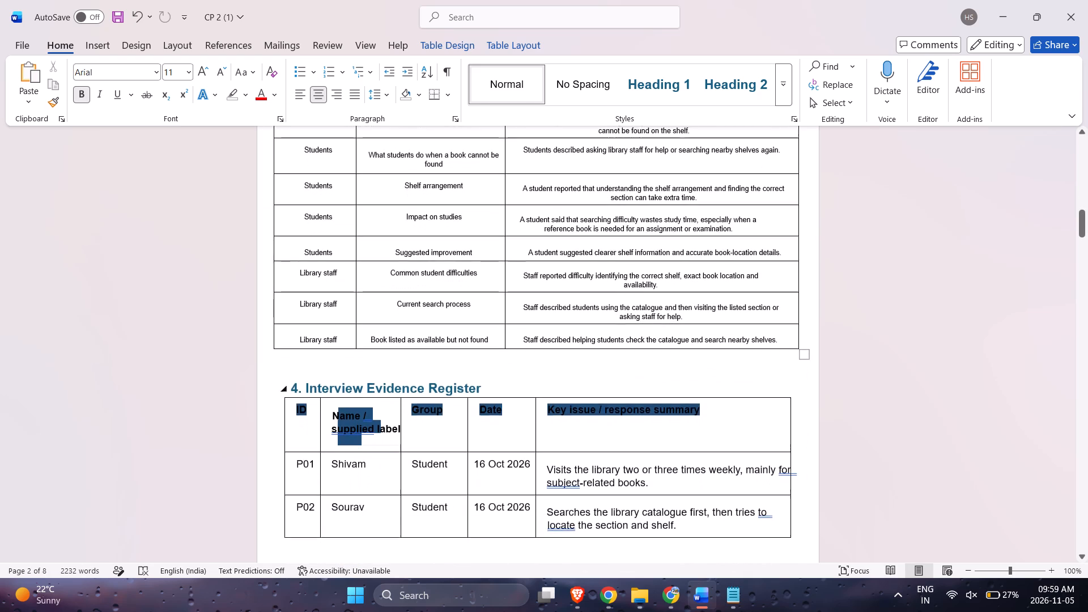
{"action": "scroll", "coordinate": [705, 361], "scroll_direction": "down", "scroll_amount": 2}
{"action": "scroll", "coordinate": [705, 361], "scroll_direction": "up", "scroll_amount": 1}
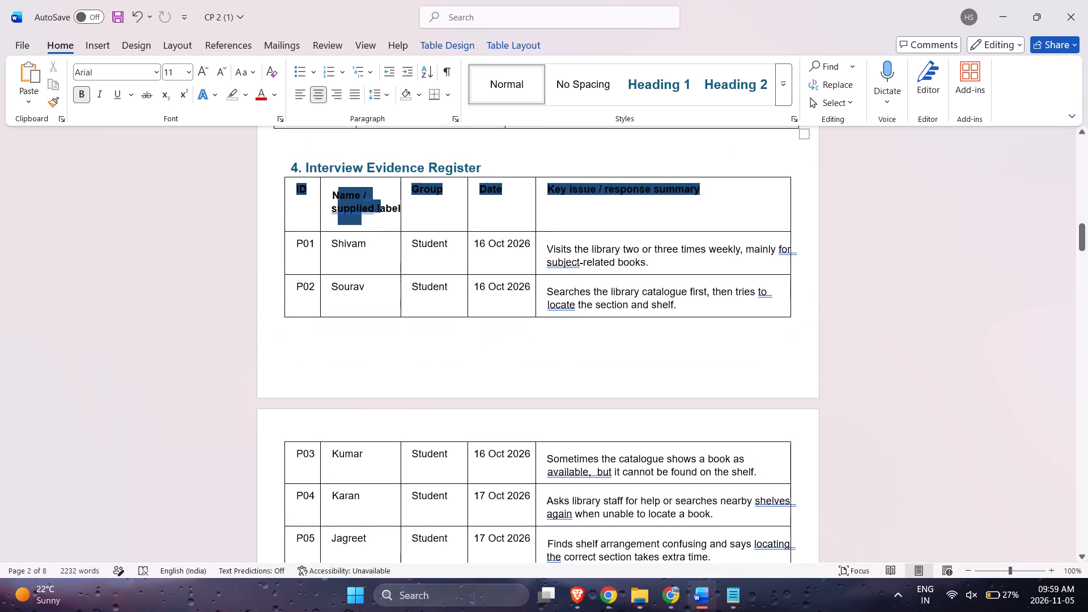
{"action": "double_click", "coordinate": [303, 190]}
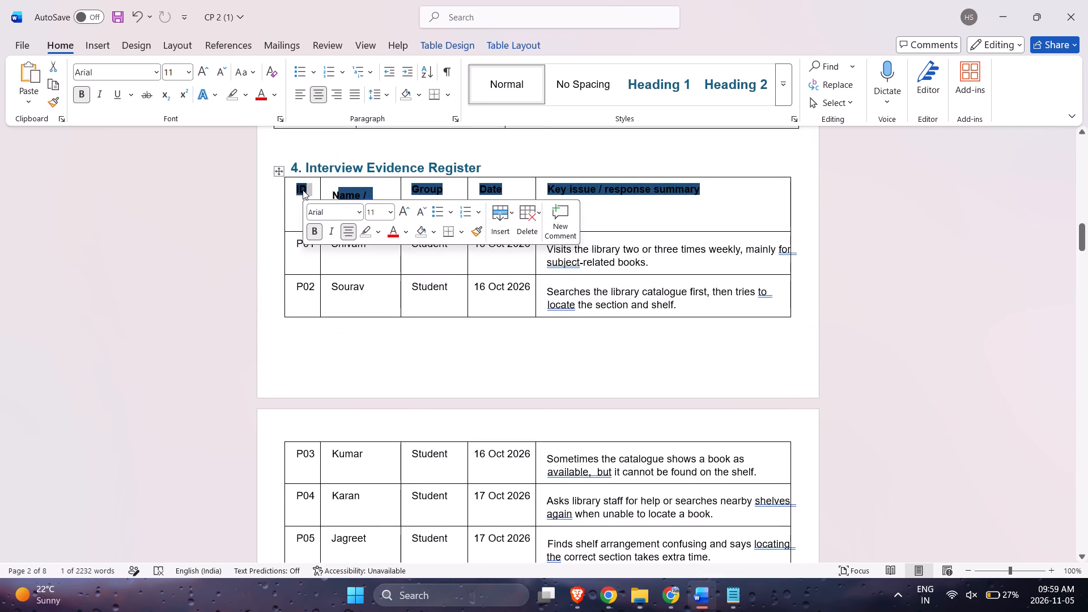
{"action": "type", "text": "ID"}
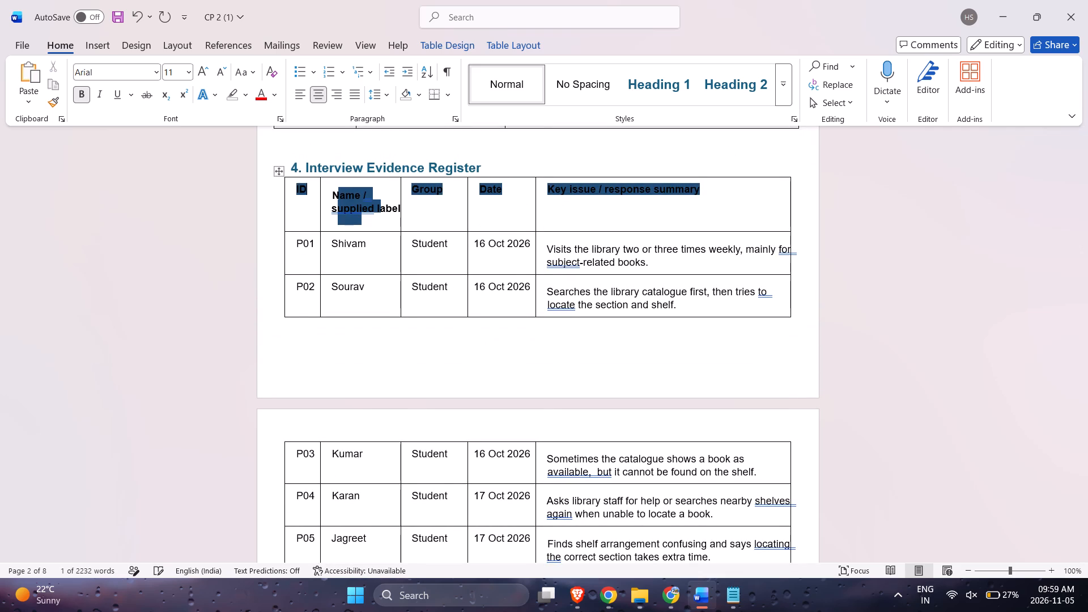
{"action": "key", "text": "BackSpace"}
{"action": "key", "text": "BackSpace"}
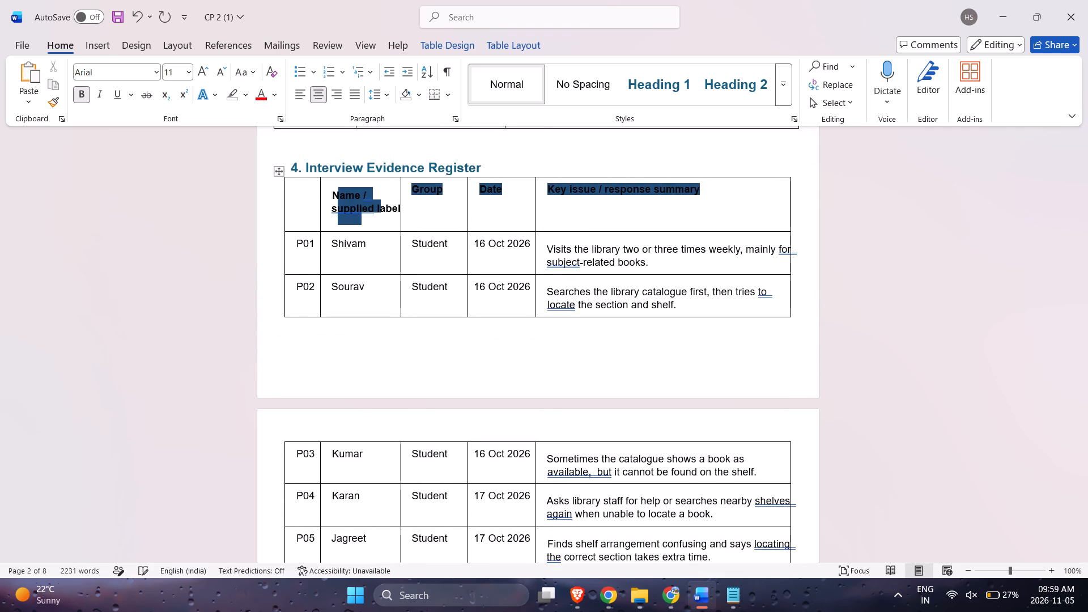
{"action": "key", "text": "i"}
{"action": "key", "text": "BackSpace"}
{"action": "type", "text": "ID"}
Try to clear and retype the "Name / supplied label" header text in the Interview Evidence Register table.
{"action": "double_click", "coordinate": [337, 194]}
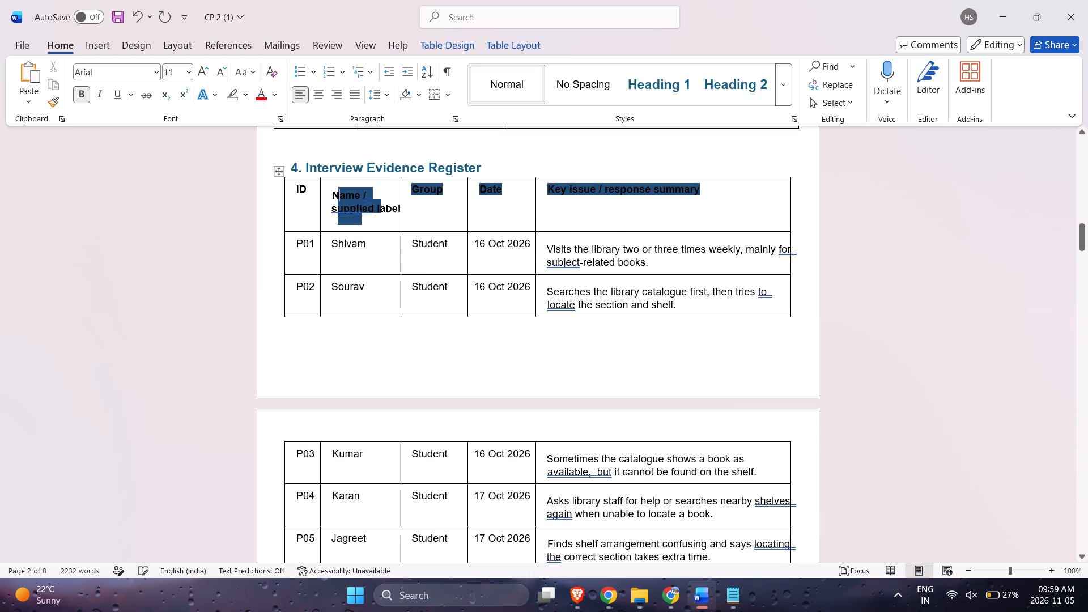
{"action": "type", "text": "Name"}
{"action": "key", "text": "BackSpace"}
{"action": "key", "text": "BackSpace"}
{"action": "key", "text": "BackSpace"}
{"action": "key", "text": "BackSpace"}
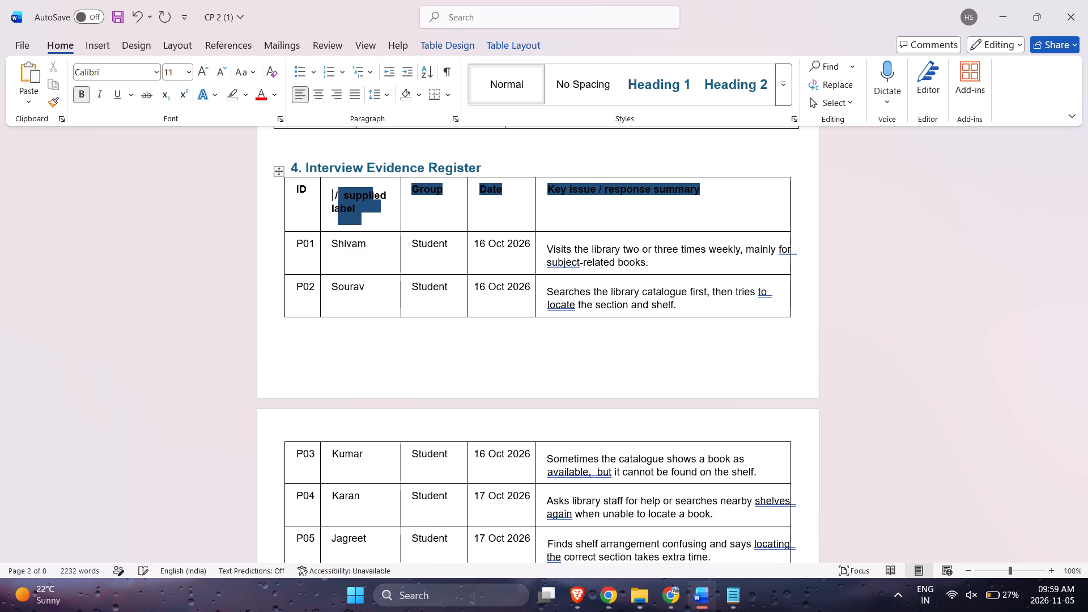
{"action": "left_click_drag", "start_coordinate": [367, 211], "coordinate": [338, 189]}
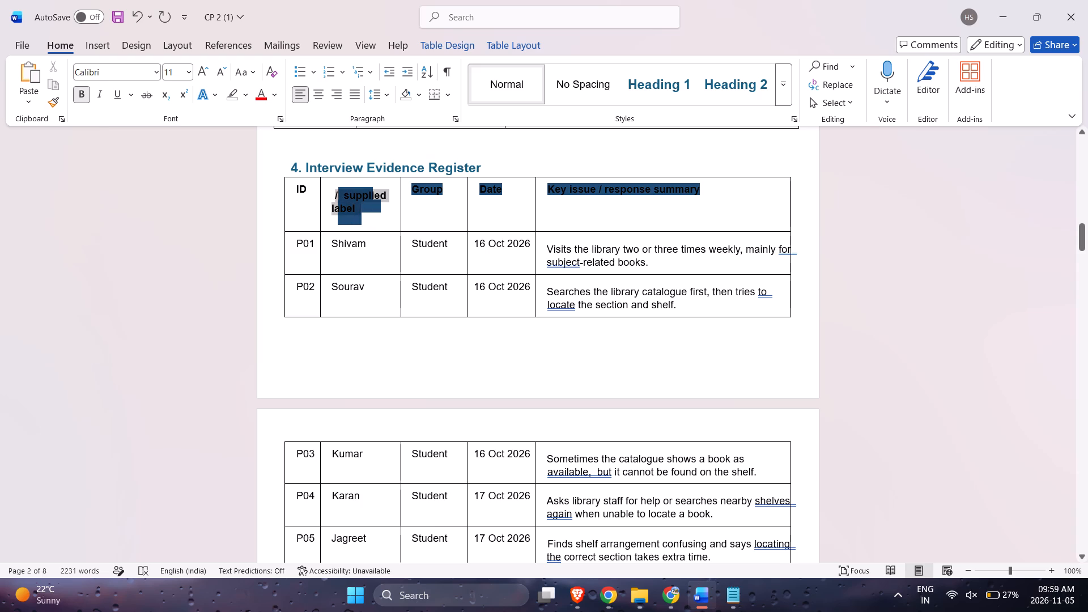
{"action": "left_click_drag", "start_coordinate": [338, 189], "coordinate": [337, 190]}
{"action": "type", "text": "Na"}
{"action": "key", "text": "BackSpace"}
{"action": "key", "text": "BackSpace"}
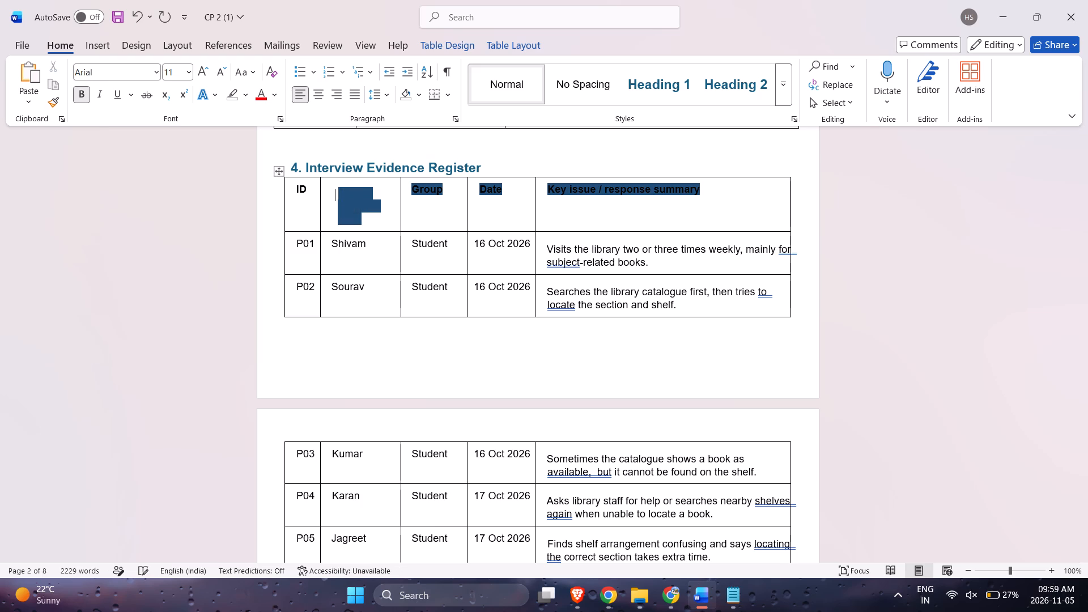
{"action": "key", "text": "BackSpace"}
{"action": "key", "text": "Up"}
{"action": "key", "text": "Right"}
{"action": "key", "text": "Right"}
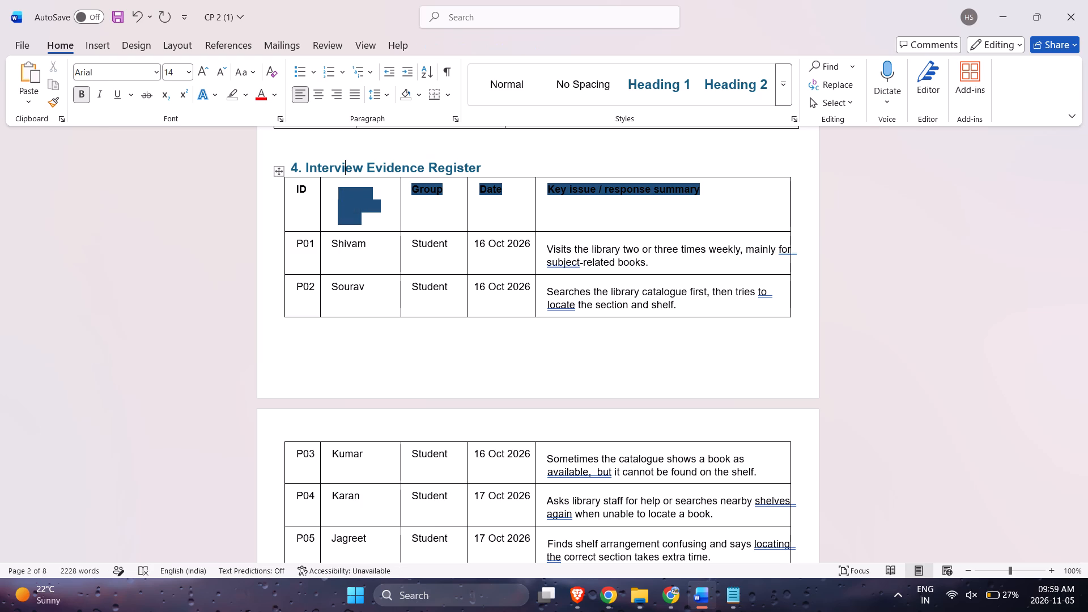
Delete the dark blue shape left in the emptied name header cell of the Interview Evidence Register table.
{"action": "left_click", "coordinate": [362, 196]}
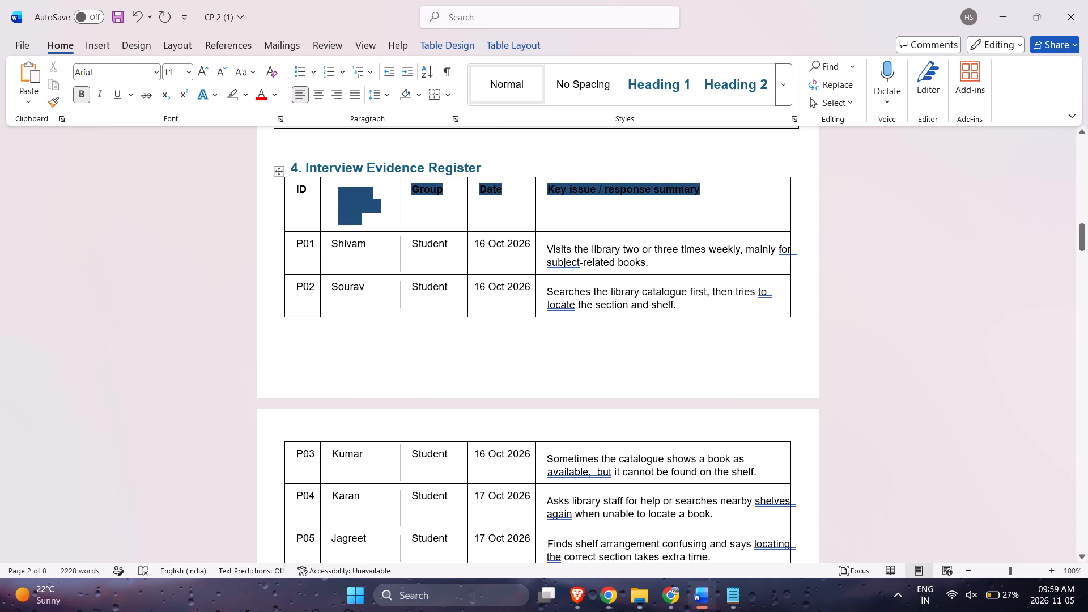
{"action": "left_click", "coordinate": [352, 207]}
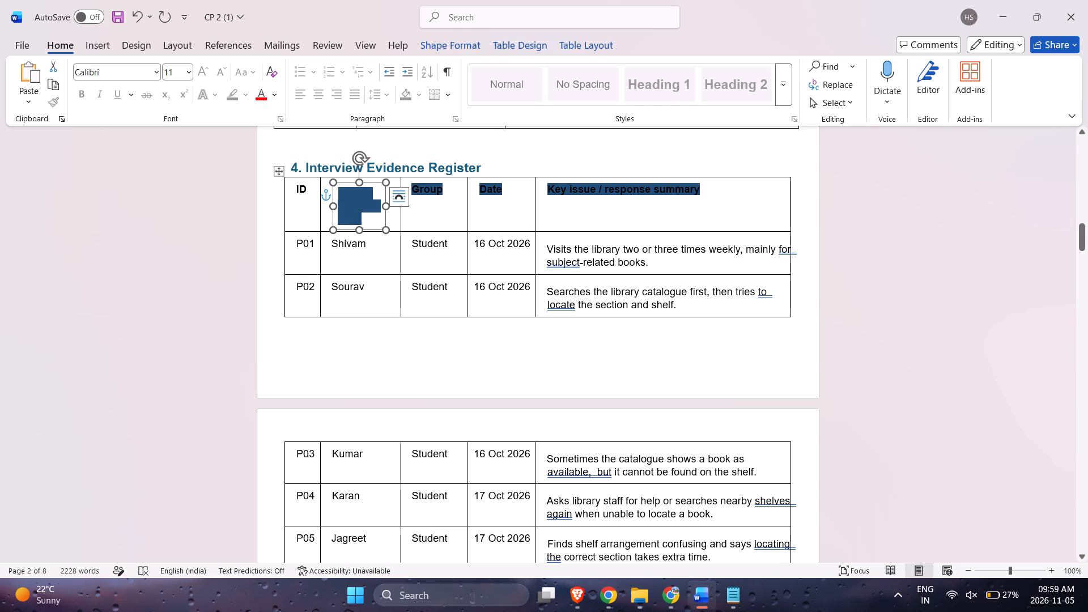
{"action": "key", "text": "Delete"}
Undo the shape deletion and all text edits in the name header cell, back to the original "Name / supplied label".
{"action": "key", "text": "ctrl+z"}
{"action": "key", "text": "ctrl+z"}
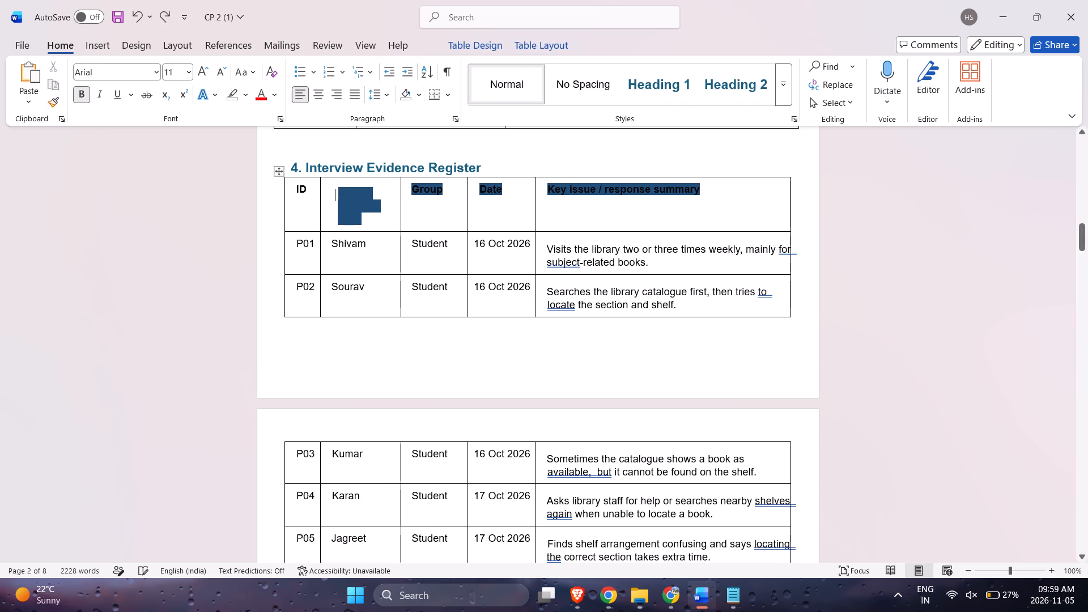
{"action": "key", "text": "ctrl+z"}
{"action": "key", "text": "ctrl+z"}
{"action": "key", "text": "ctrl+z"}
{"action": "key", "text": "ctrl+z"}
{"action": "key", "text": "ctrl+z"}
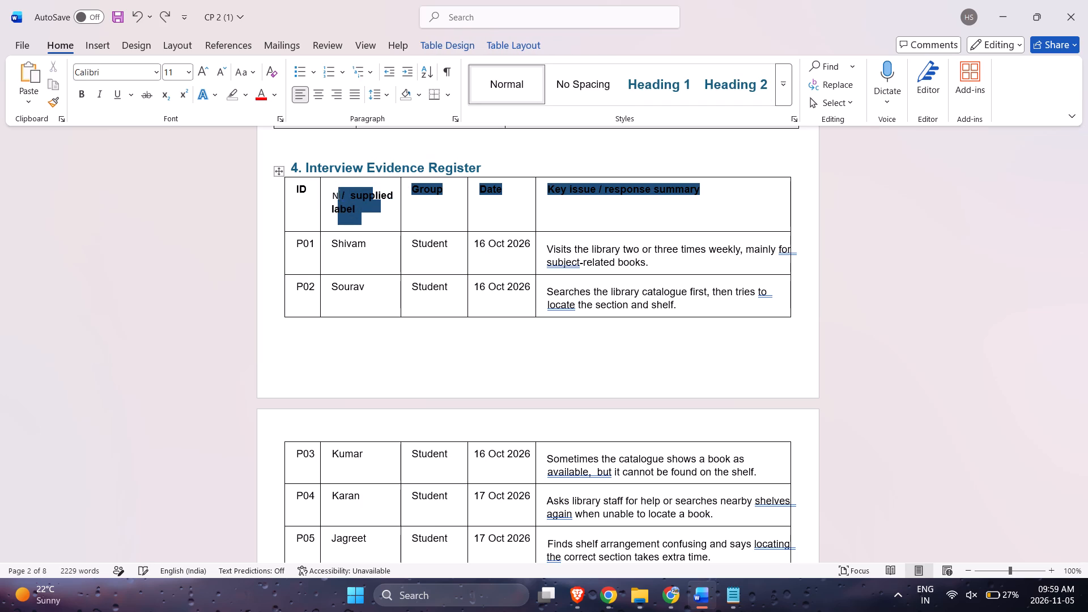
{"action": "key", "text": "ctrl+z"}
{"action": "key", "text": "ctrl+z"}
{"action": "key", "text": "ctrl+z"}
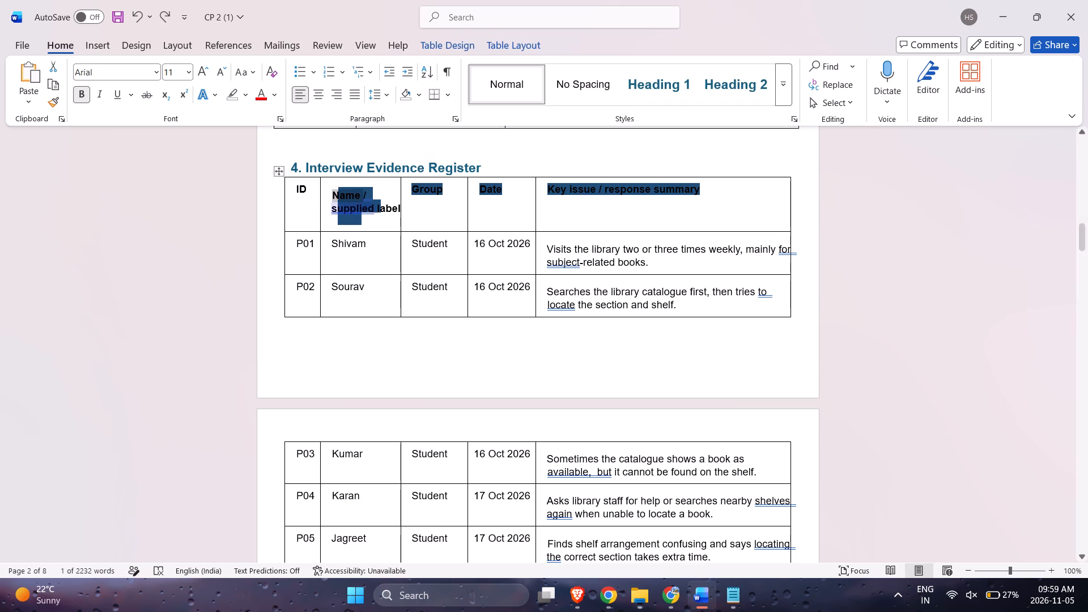
Delete only the dark blue shape behind the "Name / supplied label" header, keeping its text.
{"action": "left_click", "coordinate": [350, 222]}
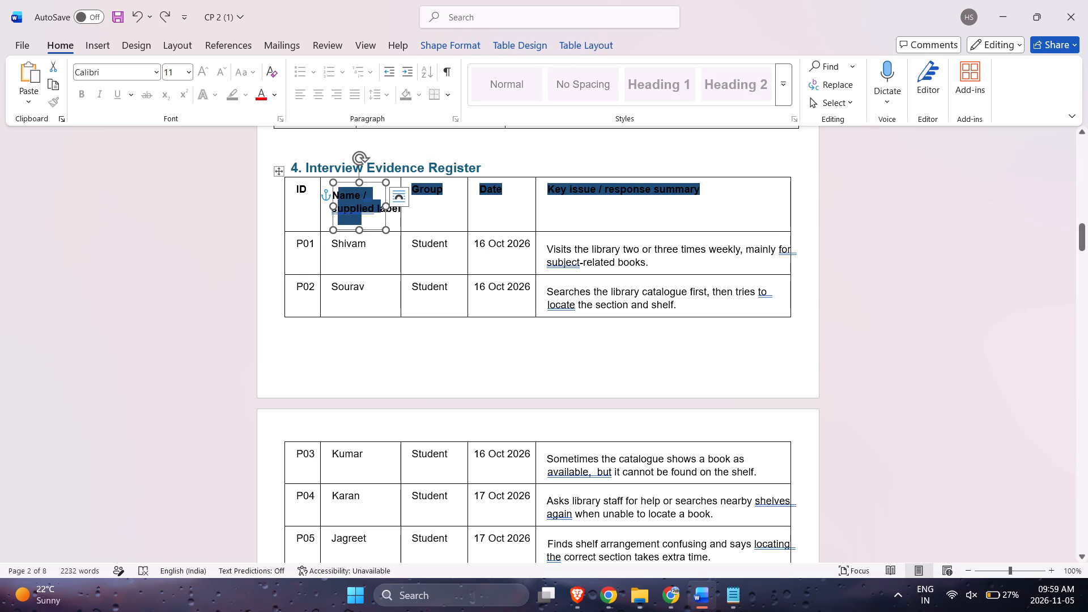
{"action": "key", "text": "Delete"}
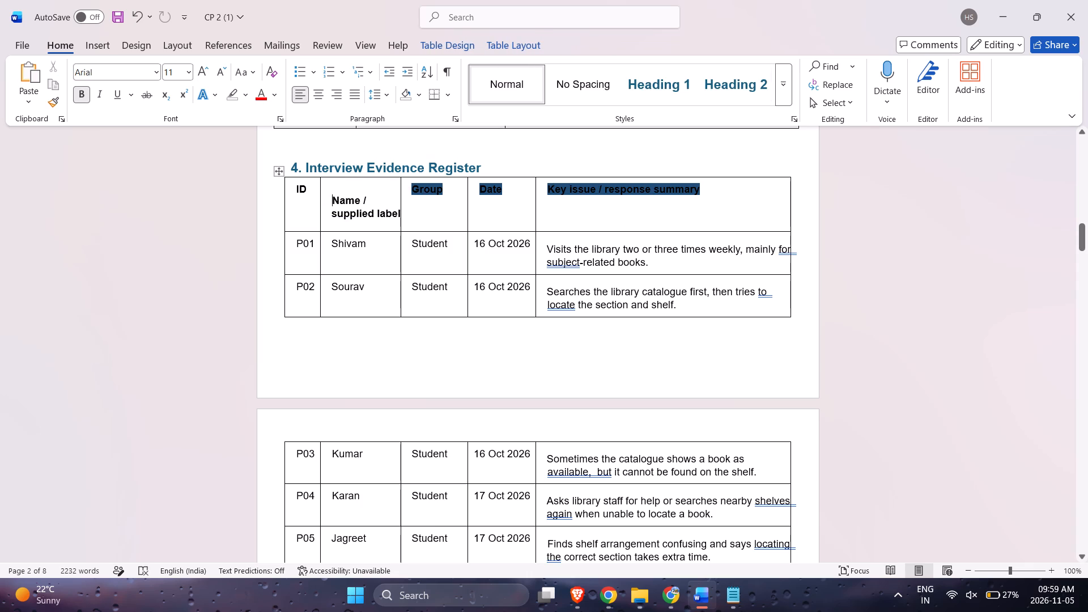
Replace the dark-shaded "Group" header in the Interview Evidence Register table with freshly entered, unshaded text "Group".
{"action": "left_click", "coordinate": [428, 192]}
{"action": "scroll", "coordinate": [422, 198], "scroll_direction": "up", "scroll_amount": 11, "text": "ctrl"}
{"action": "scroll", "coordinate": [422, 198], "scroll_direction": "left", "scroll_amount": 1}
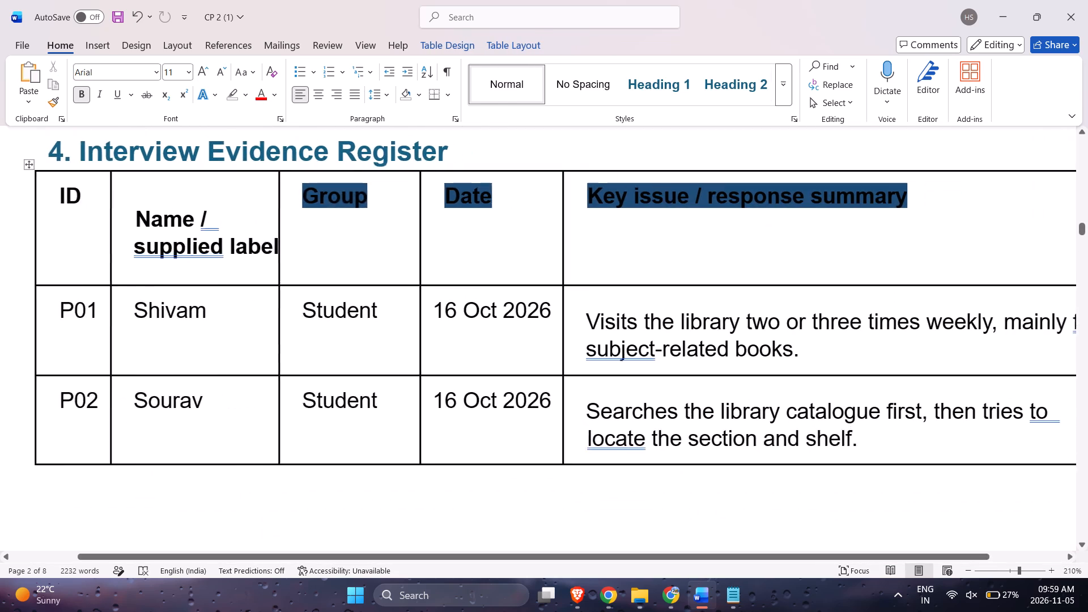
{"action": "scroll", "coordinate": [422, 198], "scroll_direction": "left", "scroll_amount": 1}
{"action": "scroll", "coordinate": [490, 209], "scroll_direction": "right", "scroll_amount": 2}
{"action": "scroll", "coordinate": [490, 209], "scroll_direction": "up", "scroll_amount": 6, "text": "ctrl"}
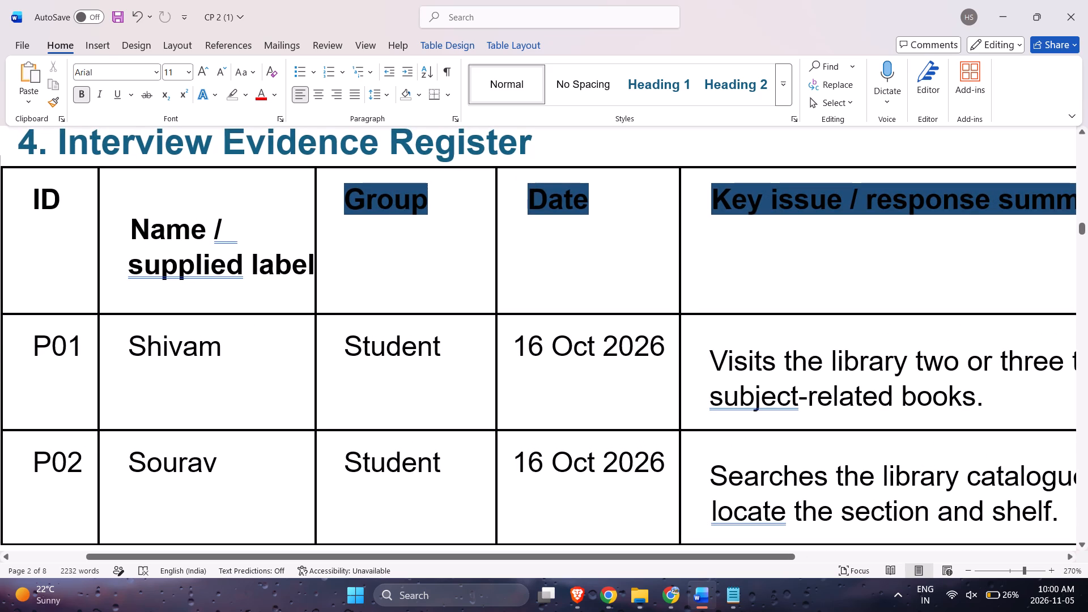
{"action": "left_click", "coordinate": [381, 209]}
{"action": "left_click", "coordinate": [410, 199]}
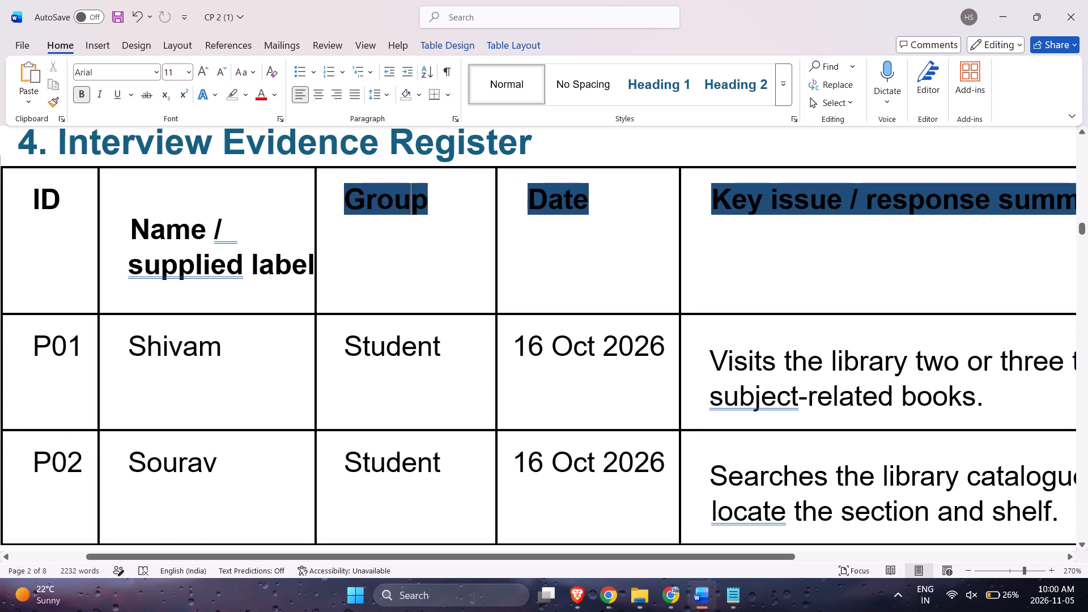
{"action": "right_click", "coordinate": [410, 199]}
{"action": "right_click", "coordinate": [410, 199]}
{"action": "left_click", "coordinate": [380, 209]}
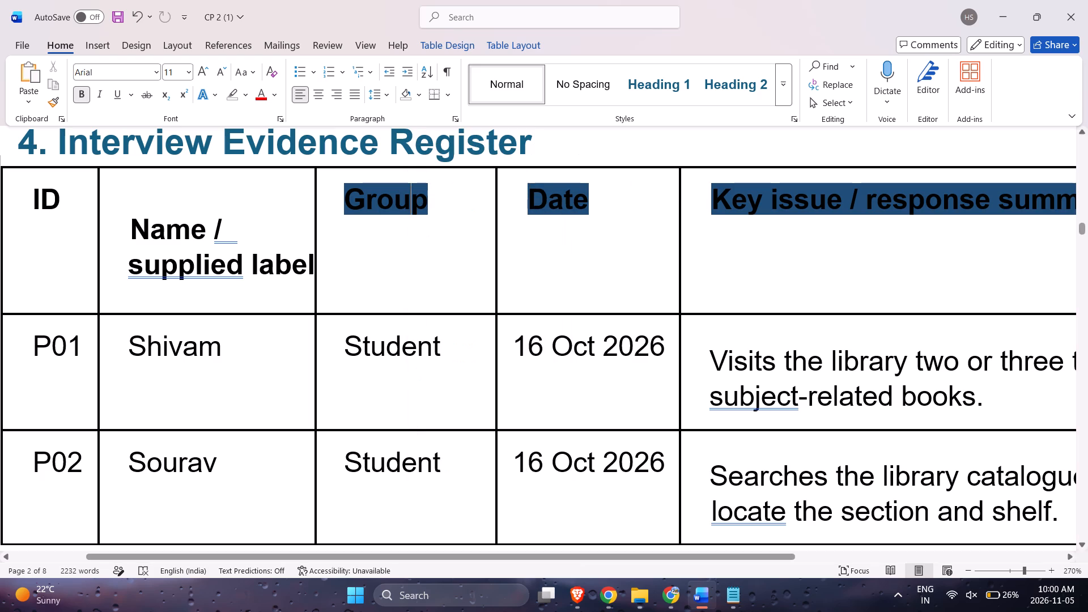
{"action": "left_click_drag", "start_coordinate": [351, 201], "coordinate": [419, 195]}
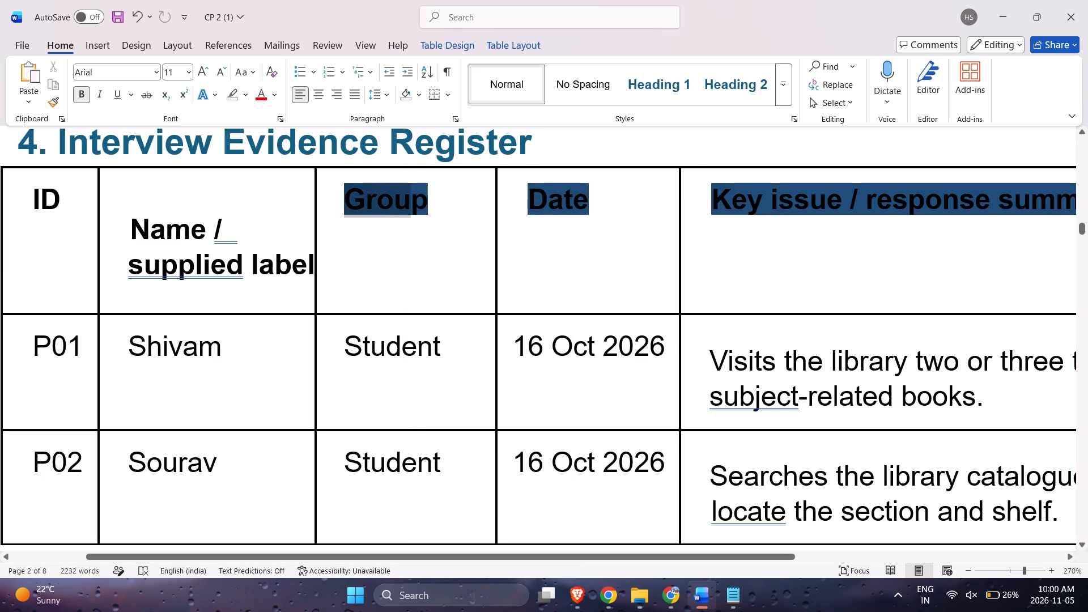
{"action": "left_click_drag", "start_coordinate": [419, 195], "coordinate": [427, 196]}
{"action": "key", "text": "ctrl+x"}
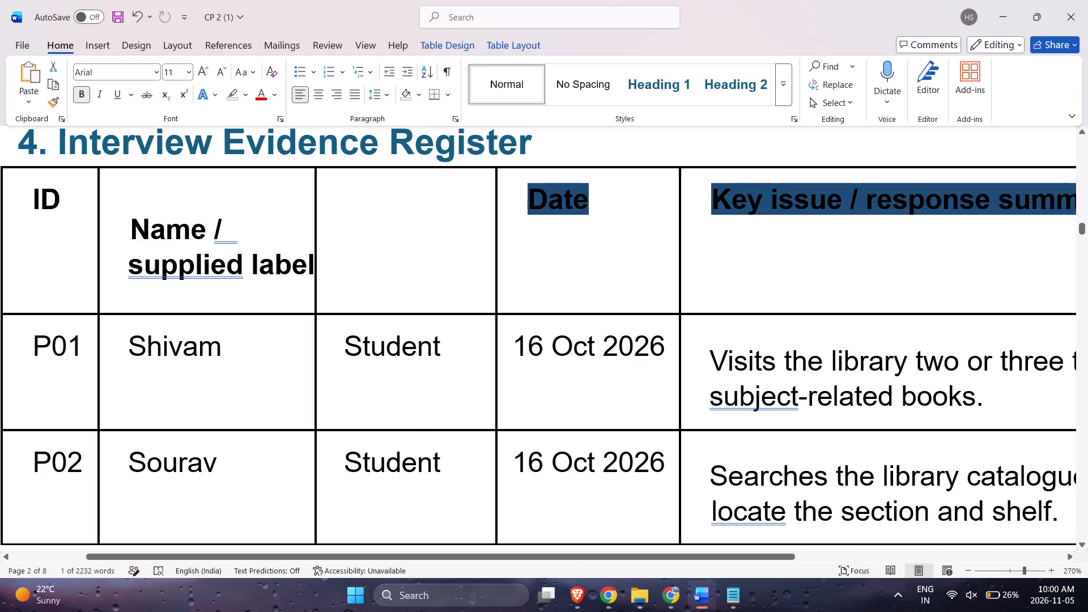
{"action": "key", "text": "shift+g"}
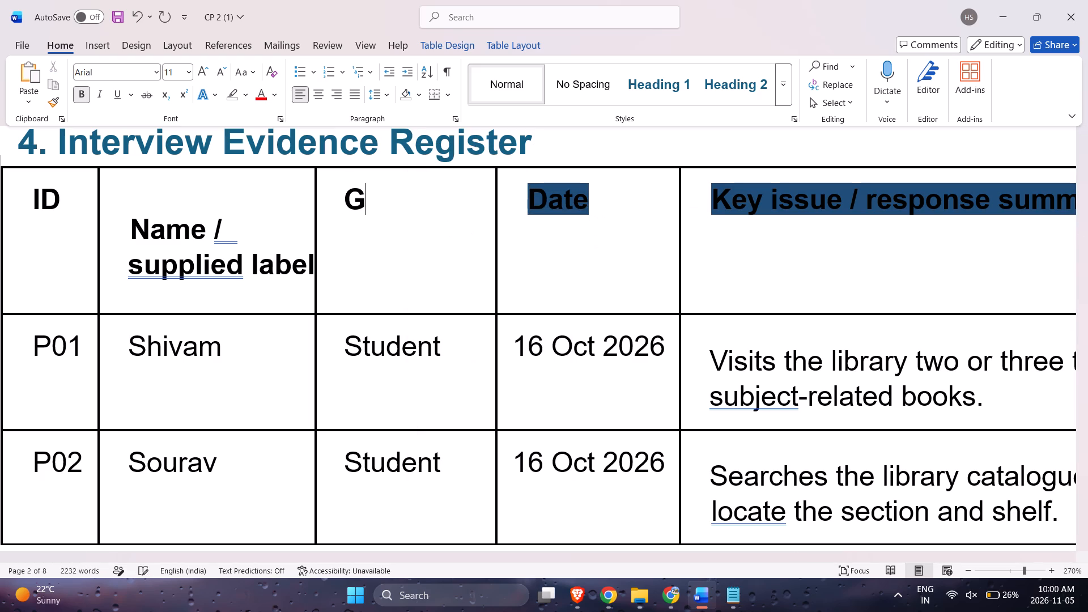
{"action": "type", "text": "roup"}
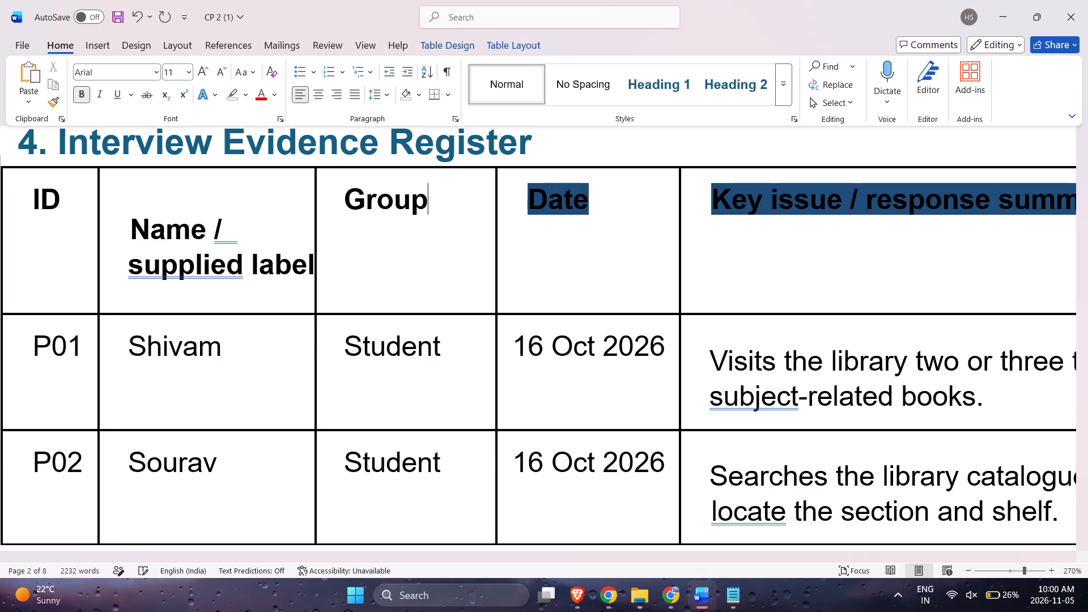
Replace the dark-shaded "Date" header in the Interview Evidence Register table with freshly entered, unshaded text "Date".
{"action": "double_click", "coordinate": [552, 197]}
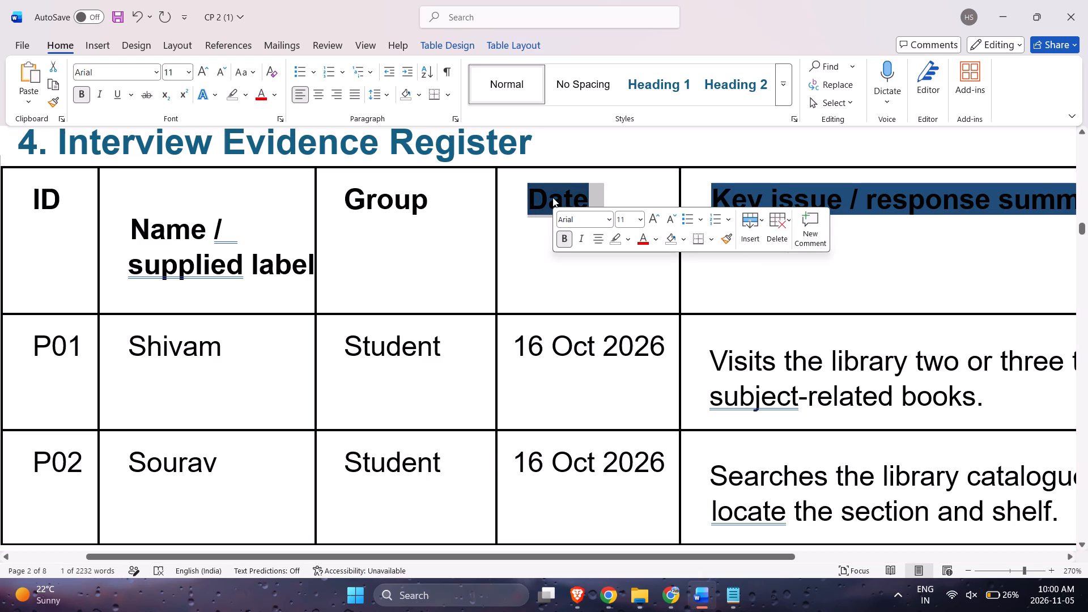
{"action": "type", "text": "Da"}
{"action": "key", "text": "BackSpace"}
{"action": "key", "text": "BackSpace"}
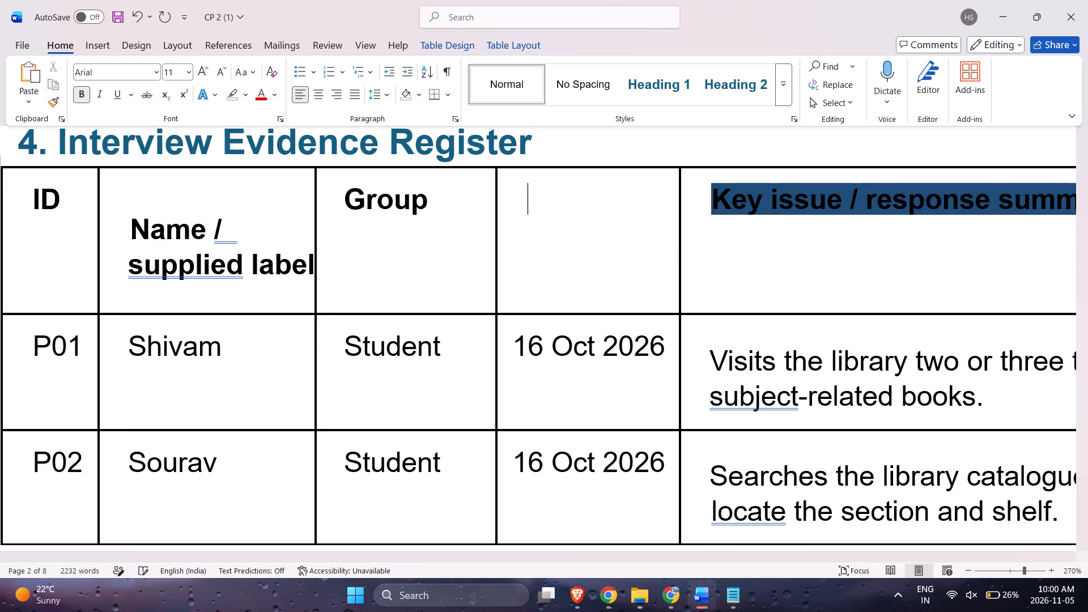
{"action": "type", "text": "Date"}
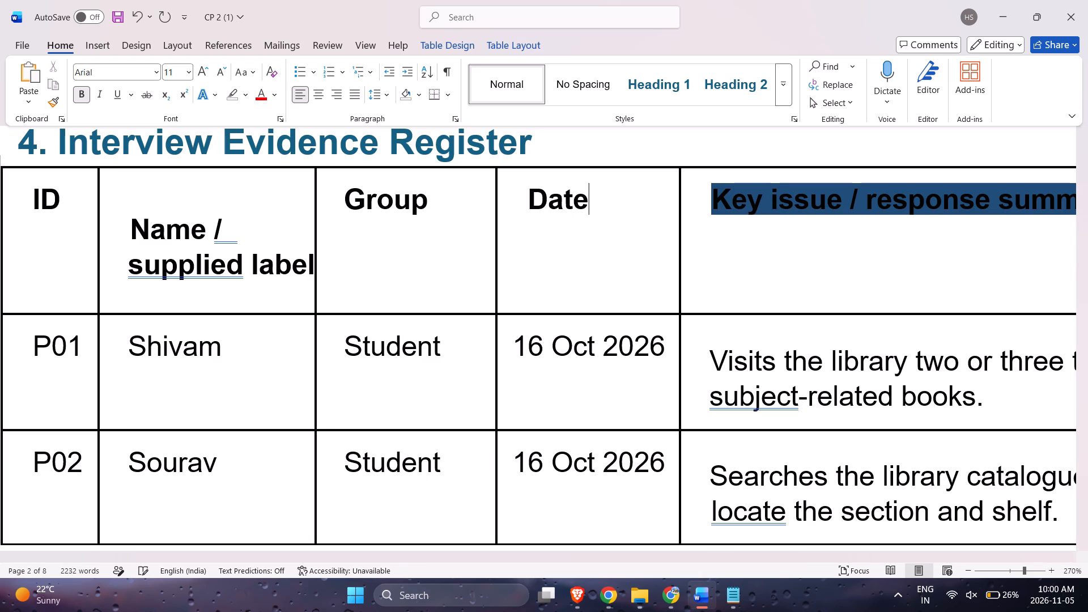
Replace the dark-shaded last column header of the Interview Evidence Register table with unshaded text "Key Issue / Response Summary".
{"action": "double_click", "coordinate": [781, 205]}
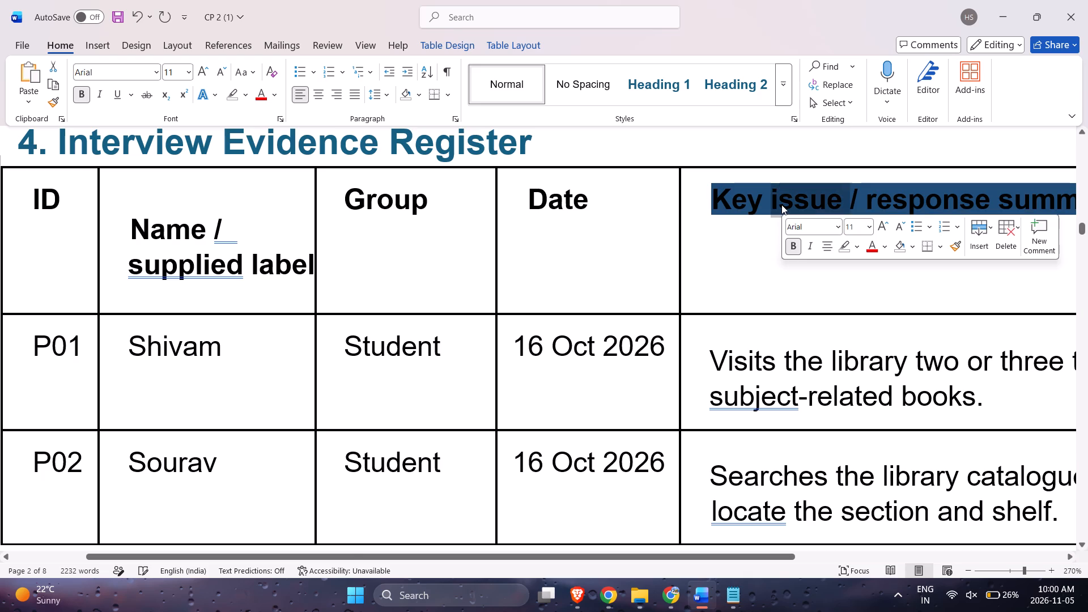
{"action": "scroll", "coordinate": [781, 205], "scroll_direction": "left", "scroll_amount": 2}
{"action": "left_click", "coordinate": [738, 202]}
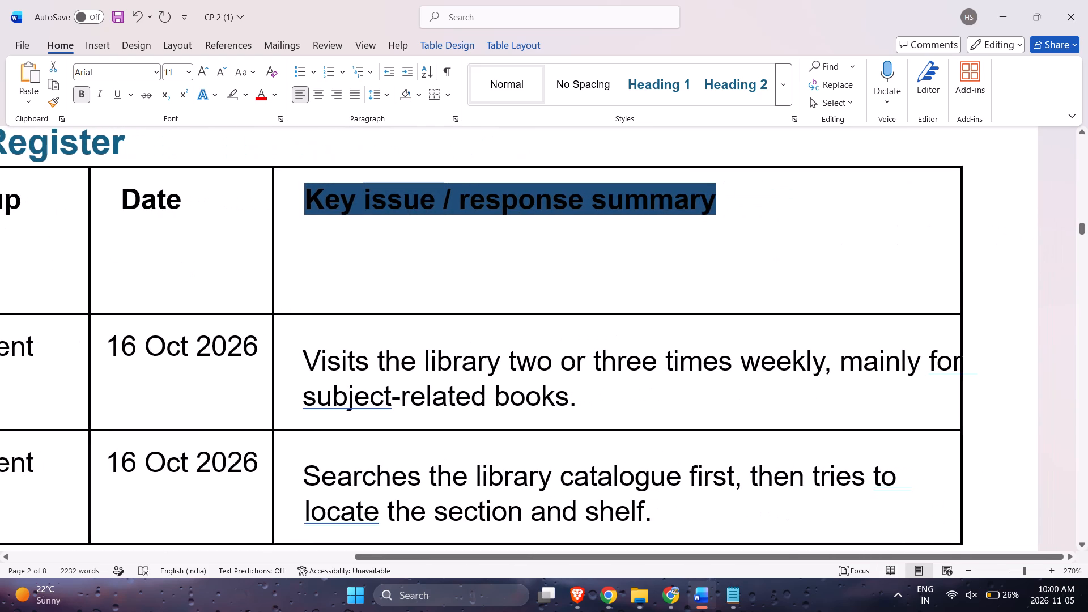
{"action": "type", "text": "Key Issue"}
{"action": "key", "text": "space"}
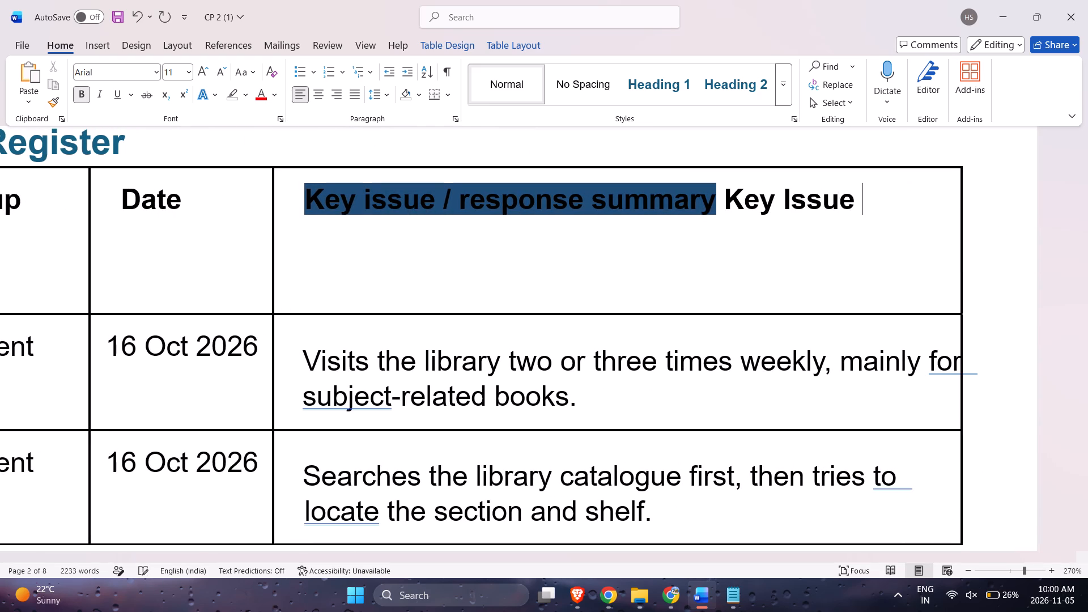
{"action": "type", "text": "/"}
{"action": "key", "text": "space"}
{"action": "type", "text": "Res"}
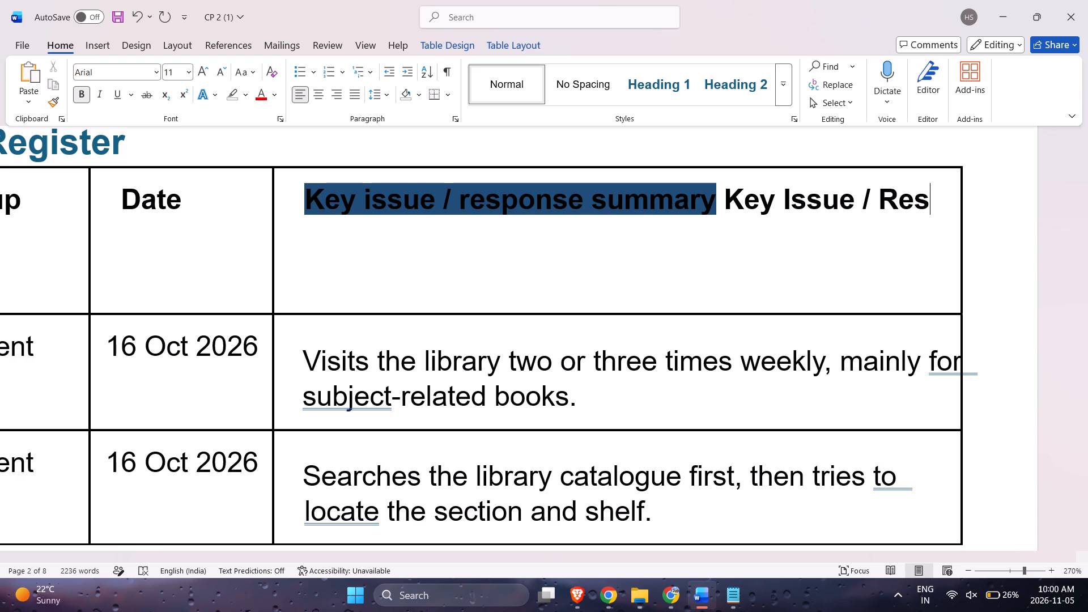
{"action": "key", "text": "p"}
{"action": "key", "text": "o"}
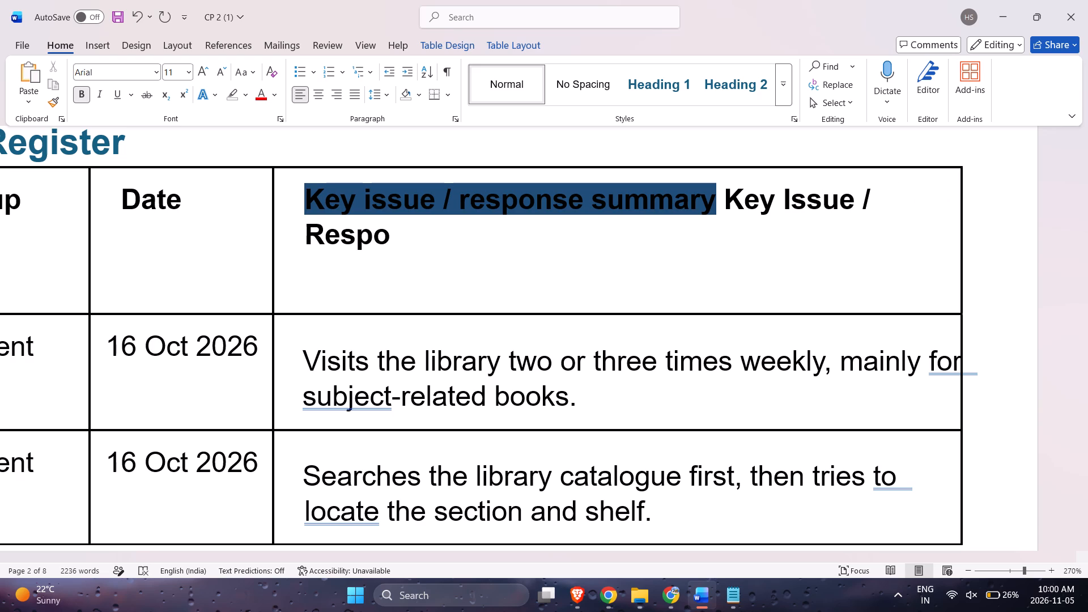
{"action": "type", "text": "nse"}
{"action": "key", "text": "space"}
{"action": "type", "text": "Summary"}
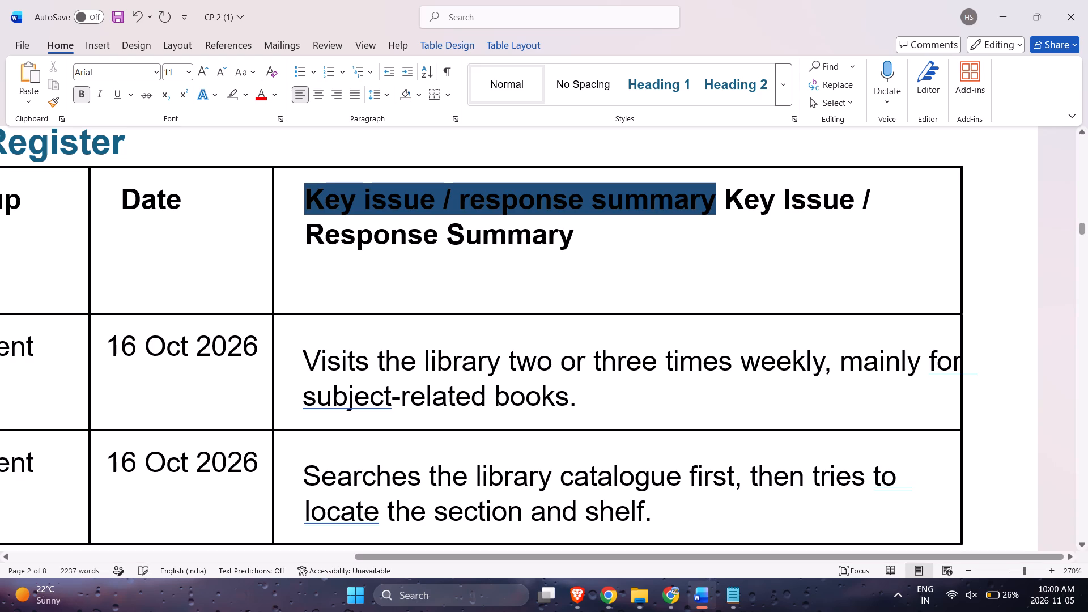
{"action": "left_click_drag", "start_coordinate": [719, 191], "coordinate": [552, 169]}
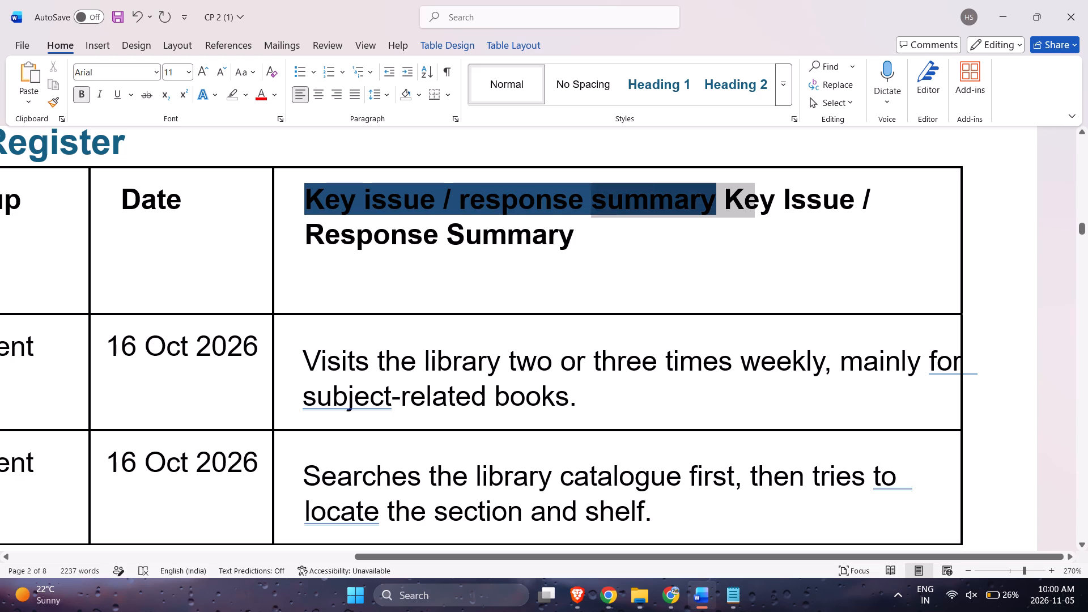
{"action": "left_click_drag", "start_coordinate": [552, 169], "coordinate": [304, 189]}
{"action": "key", "text": "Delete"}
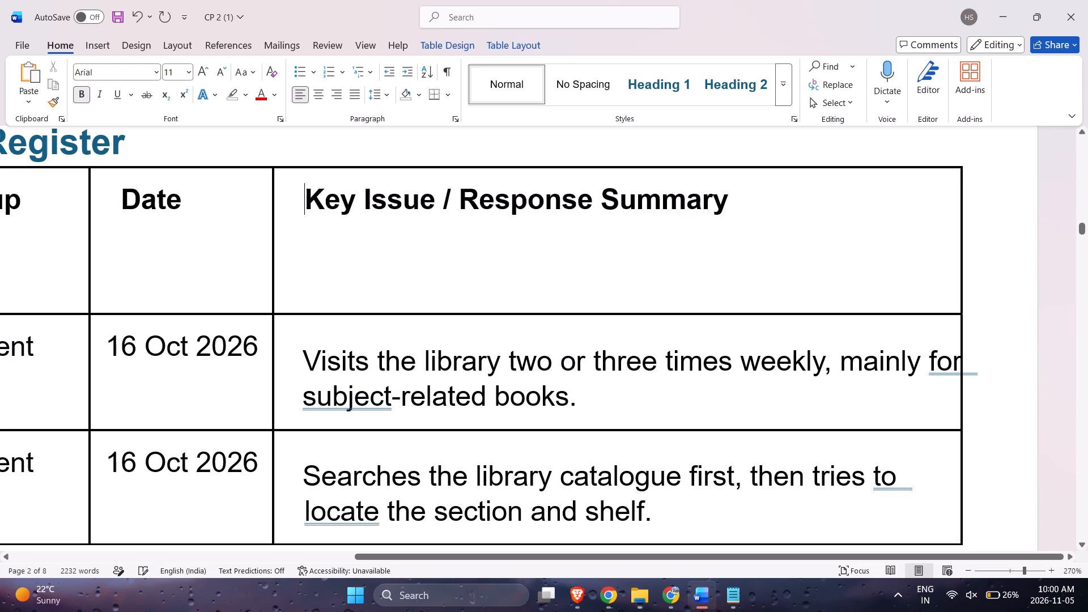
{"action": "scroll", "coordinate": [304, 189], "scroll_direction": "right", "scroll_amount": 6}
{"action": "scroll", "coordinate": [304, 189], "scroll_direction": "down", "scroll_amount": 3, "text": "ctrl"}
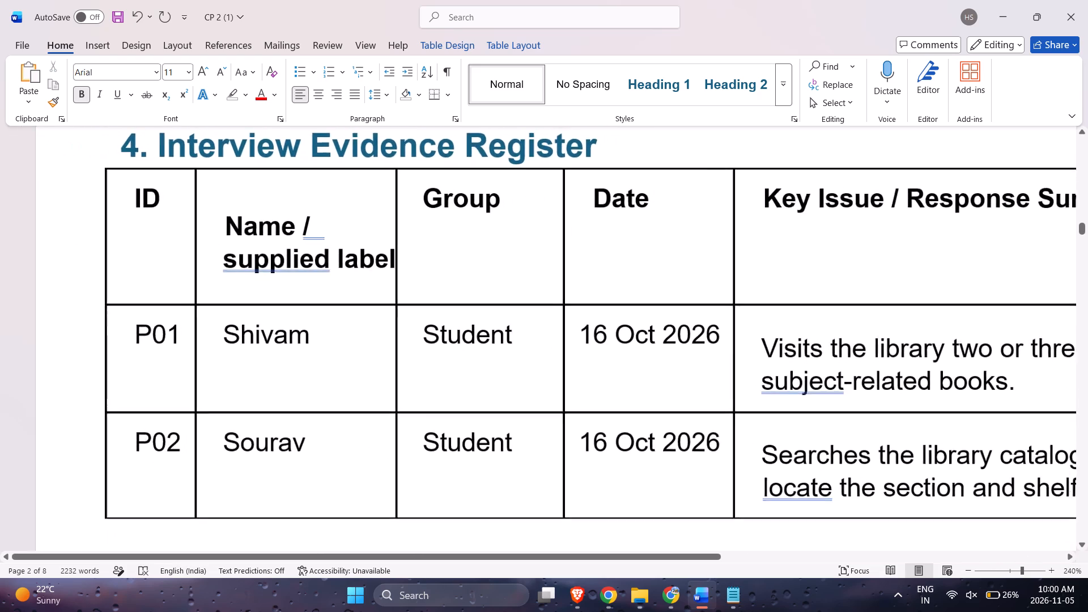
Centre the whole Interview Evidence Register table horizontally on the page.
{"action": "scroll", "coordinate": [304, 189], "scroll_direction": "down", "scroll_amount": 6, "text": "ctrl"}
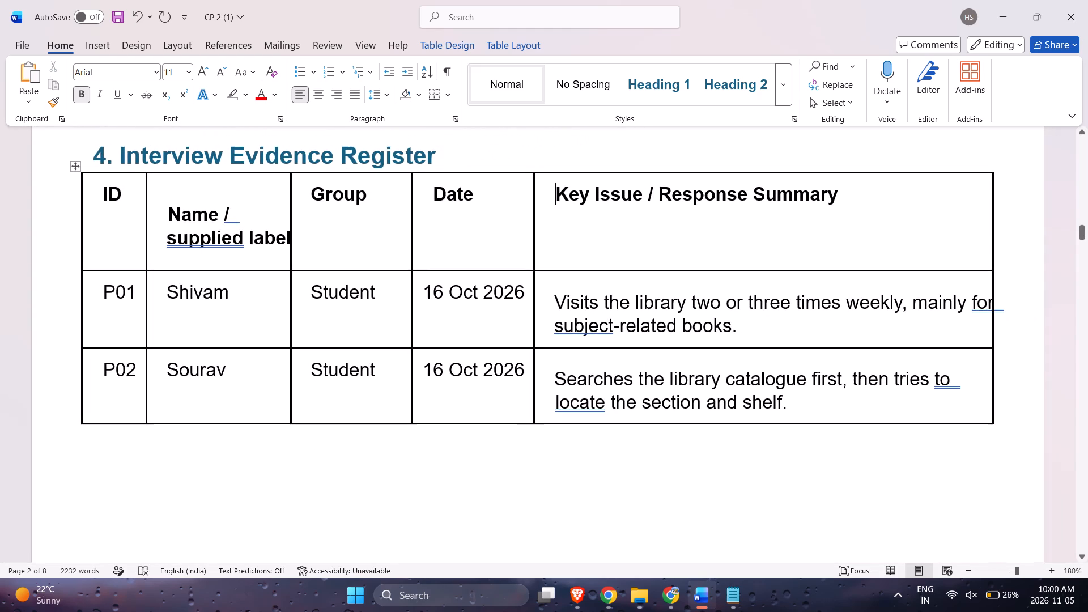
{"action": "left_click", "coordinate": [73, 167]}
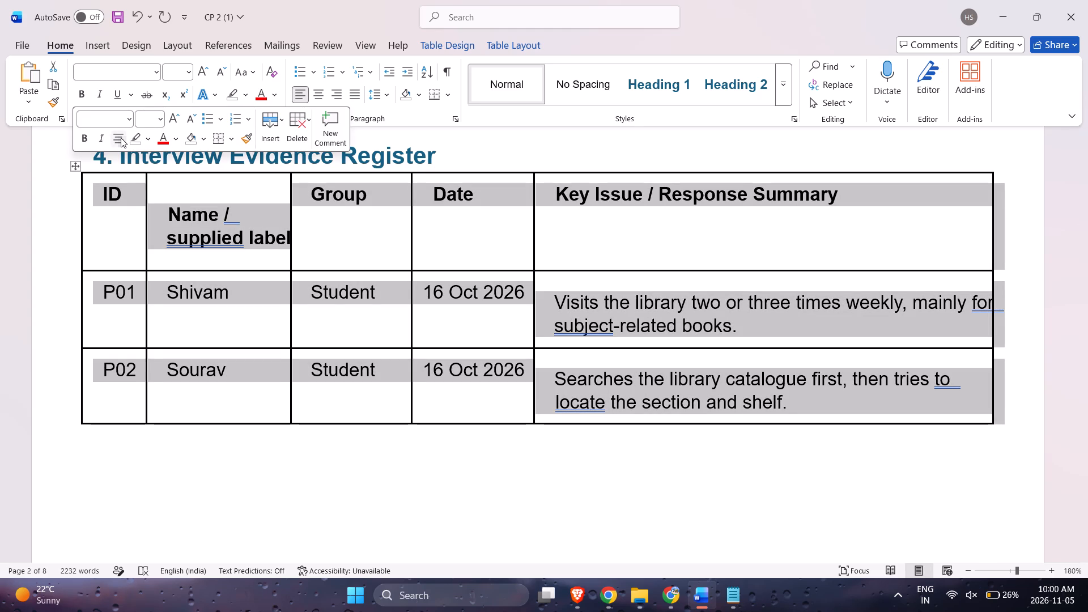
{"action": "left_click", "coordinate": [121, 138]}
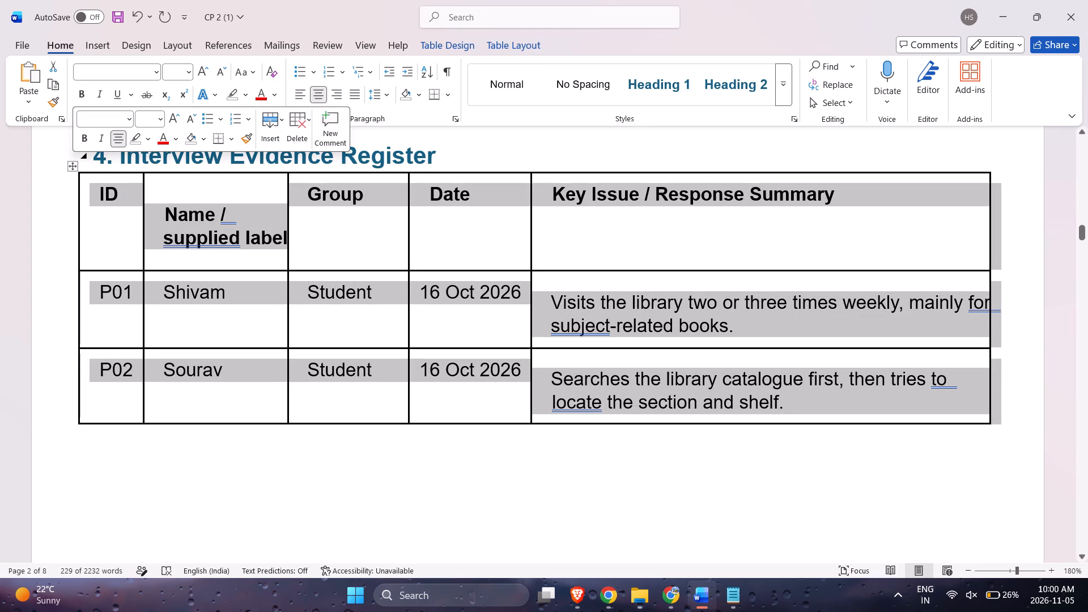
Centre the text in each of the five columns of the Interview Evidence Register table, from ID through Key Issue / Response Summary.
{"action": "left_click", "coordinate": [117, 166]}
{"action": "left_click", "coordinate": [112, 173]}
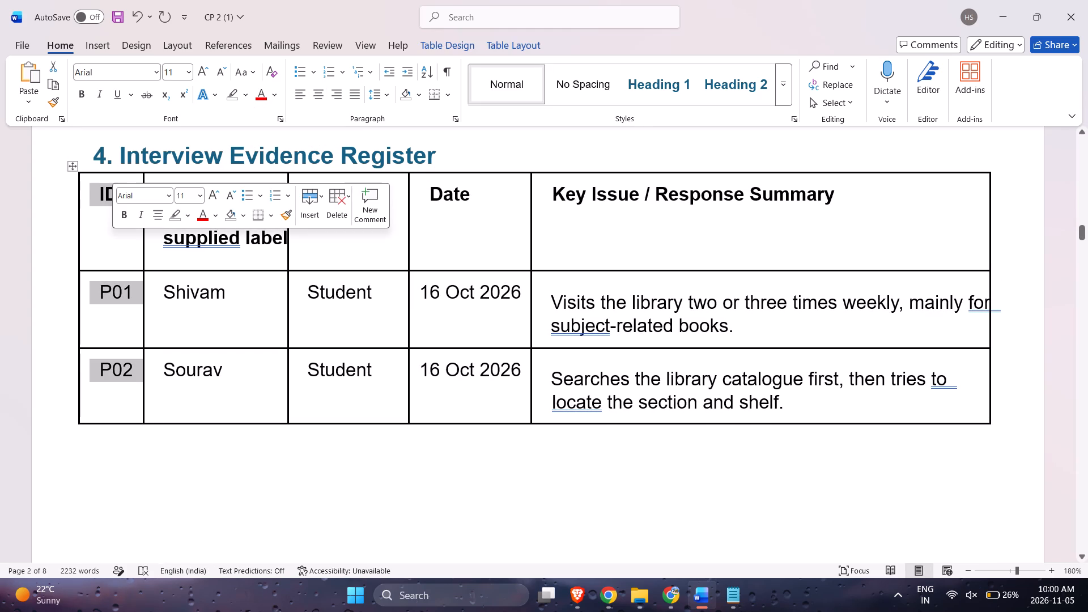
{"action": "left_click", "coordinate": [163, 218]}
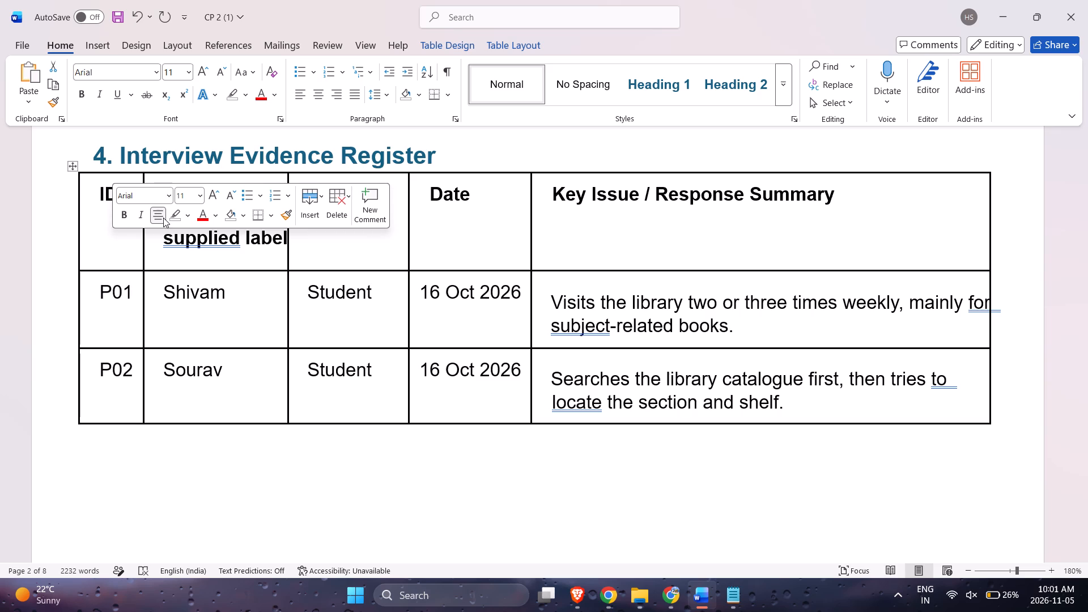
{"action": "left_click", "coordinate": [186, 297]}
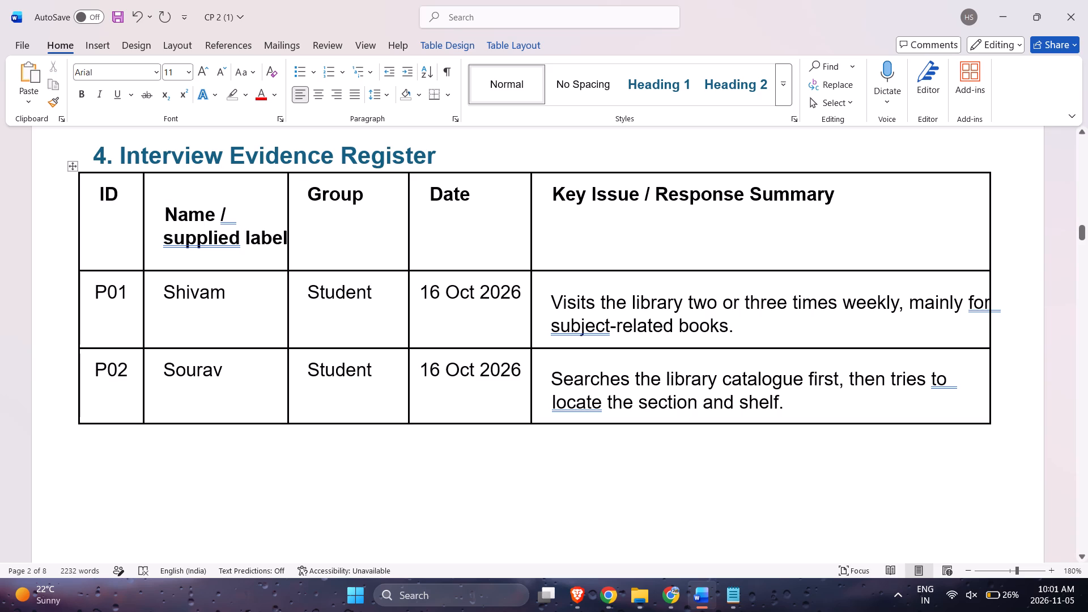
{"action": "left_click", "coordinate": [206, 174]}
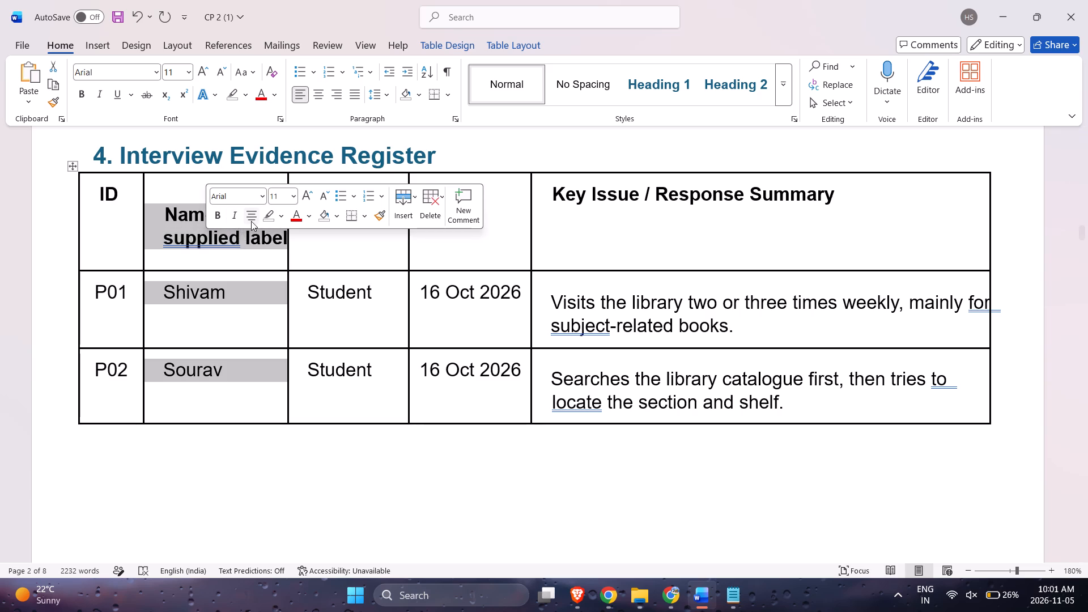
{"action": "left_click", "coordinate": [251, 221]}
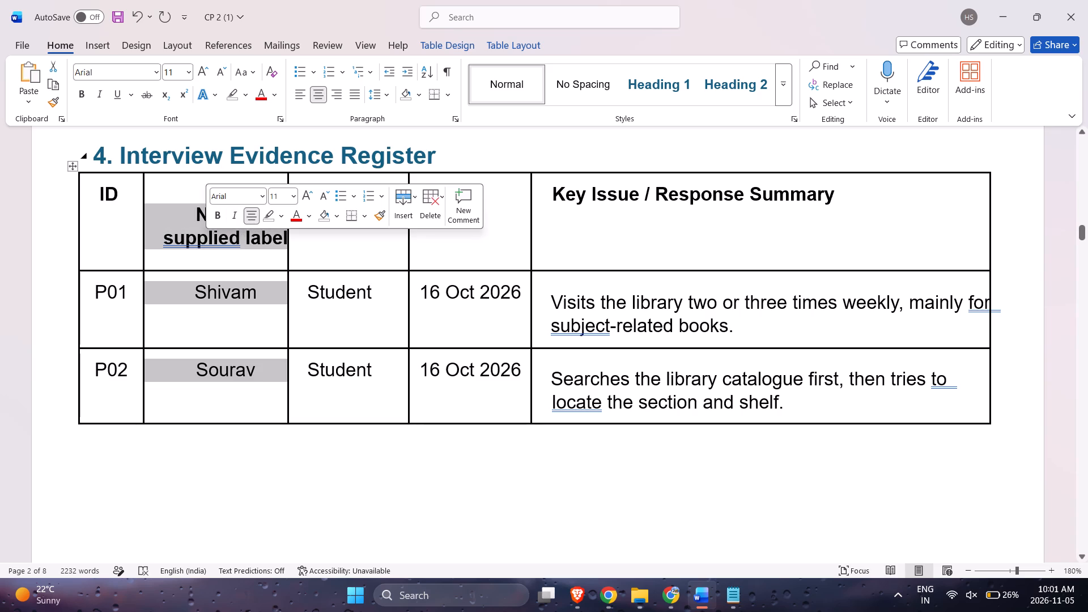
{"action": "left_click", "coordinate": [339, 172]}
{"action": "left_click", "coordinate": [382, 214]}
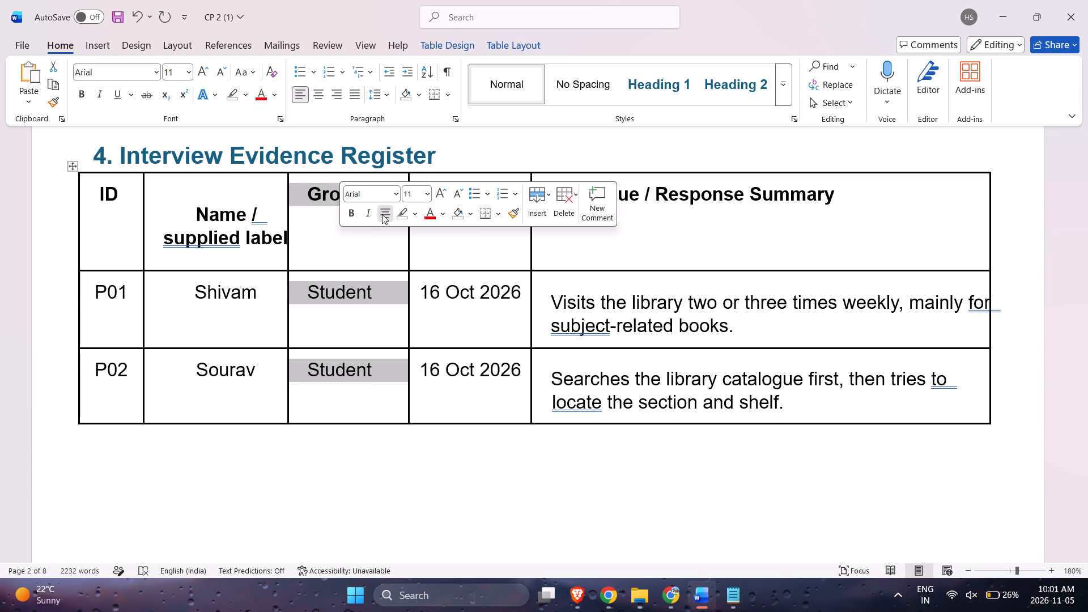
{"action": "left_click", "coordinate": [470, 168]}
{"action": "left_click", "coordinate": [470, 172]}
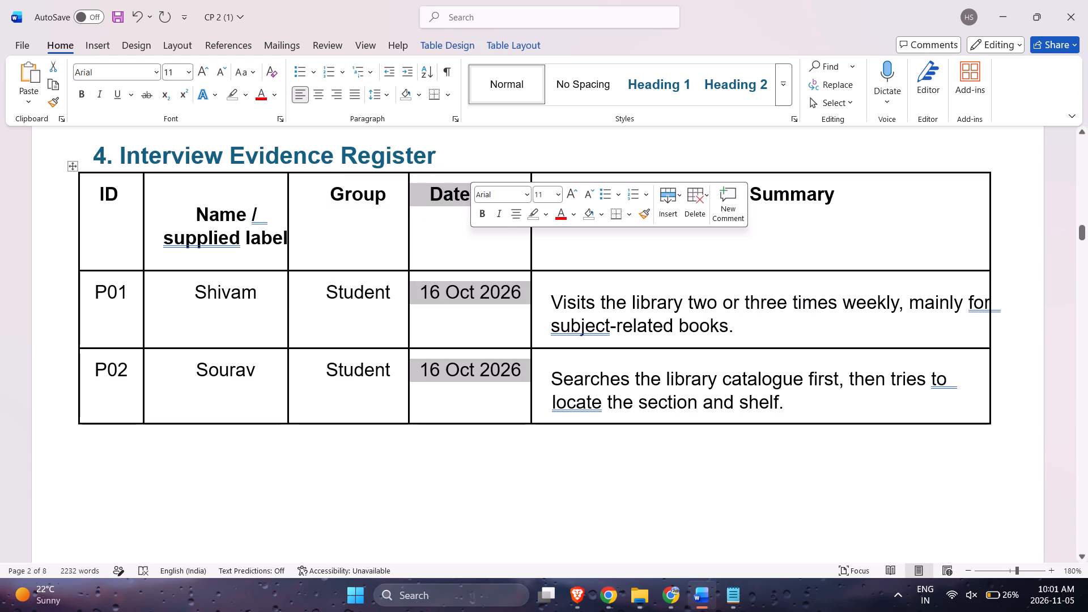
{"action": "left_click", "coordinate": [515, 218]}
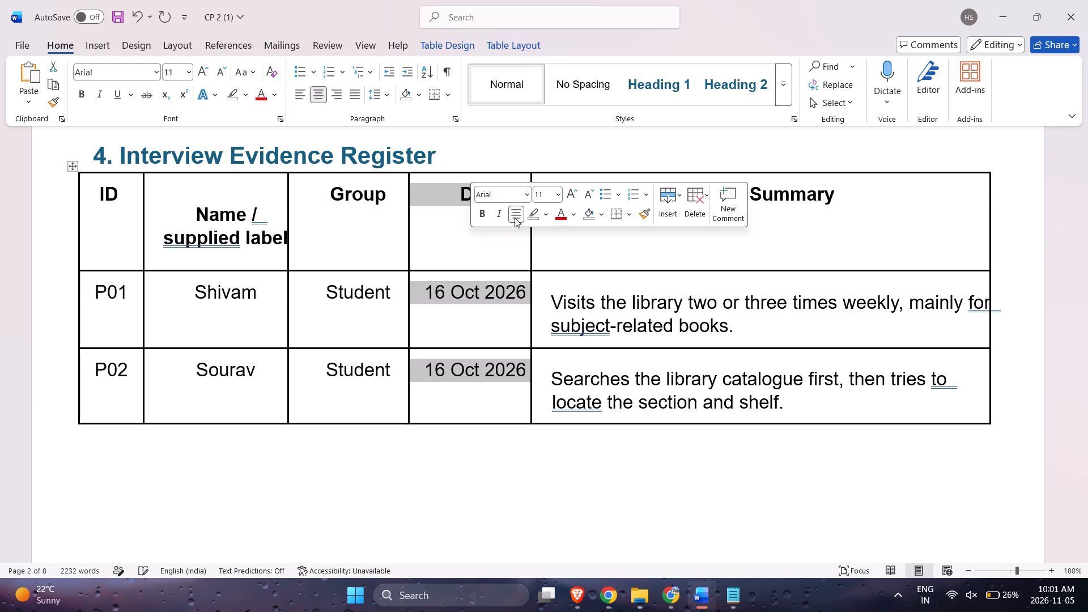
{"action": "left_click", "coordinate": [690, 176]}
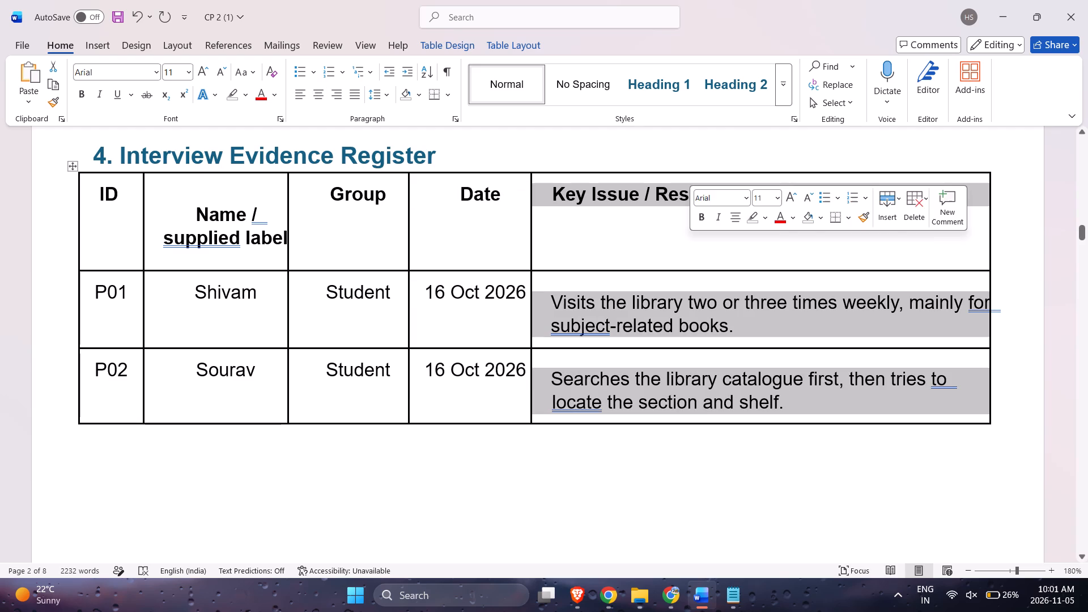
{"action": "left_click", "coordinate": [734, 219]}
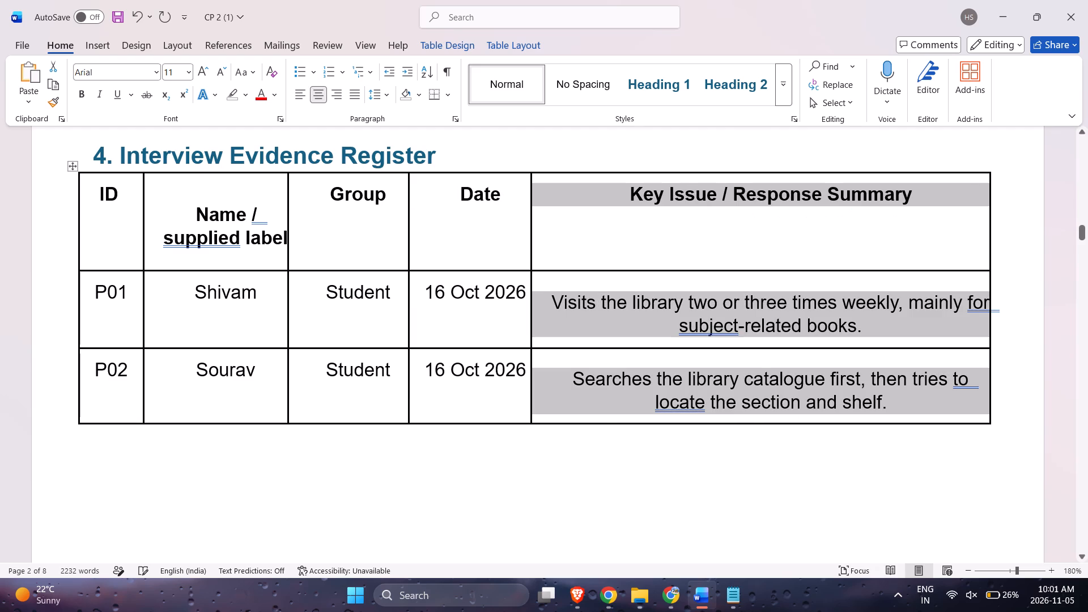
Replace the dark-shaded "AEIOU field" header in the Observation Visit 1 table with freshly entered, unshaded text "AEIOU Field".
{"action": "scroll", "coordinate": [734, 219], "scroll_direction": "down", "scroll_amount": 7, "text": "ctrl"}
{"action": "scroll", "coordinate": [734, 219], "scroll_direction": "down", "scroll_amount": 2}
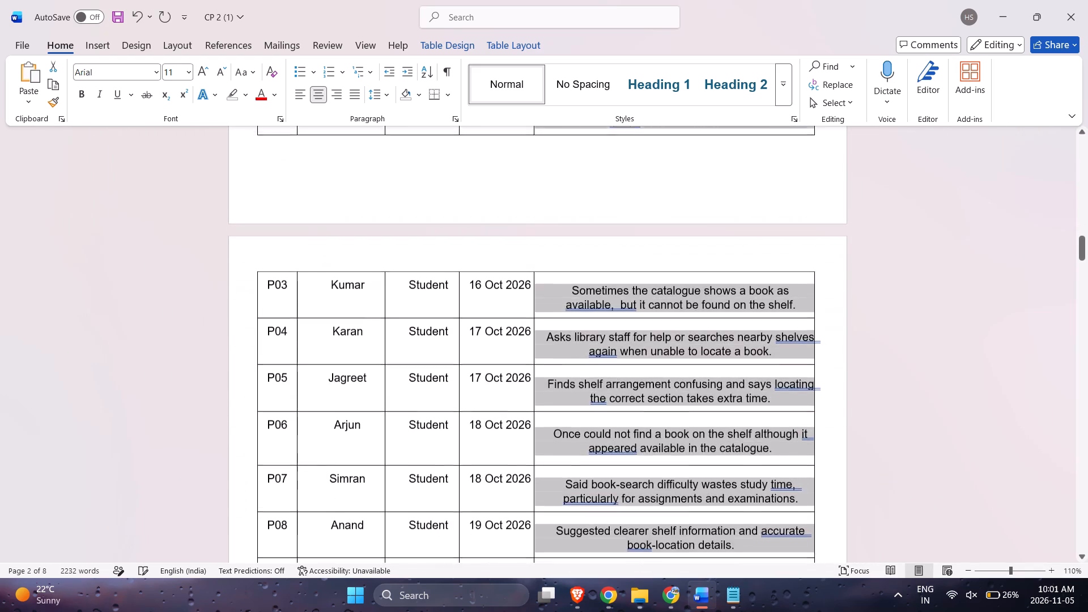
{"action": "scroll", "coordinate": [734, 219], "scroll_direction": "down", "scroll_amount": 1}
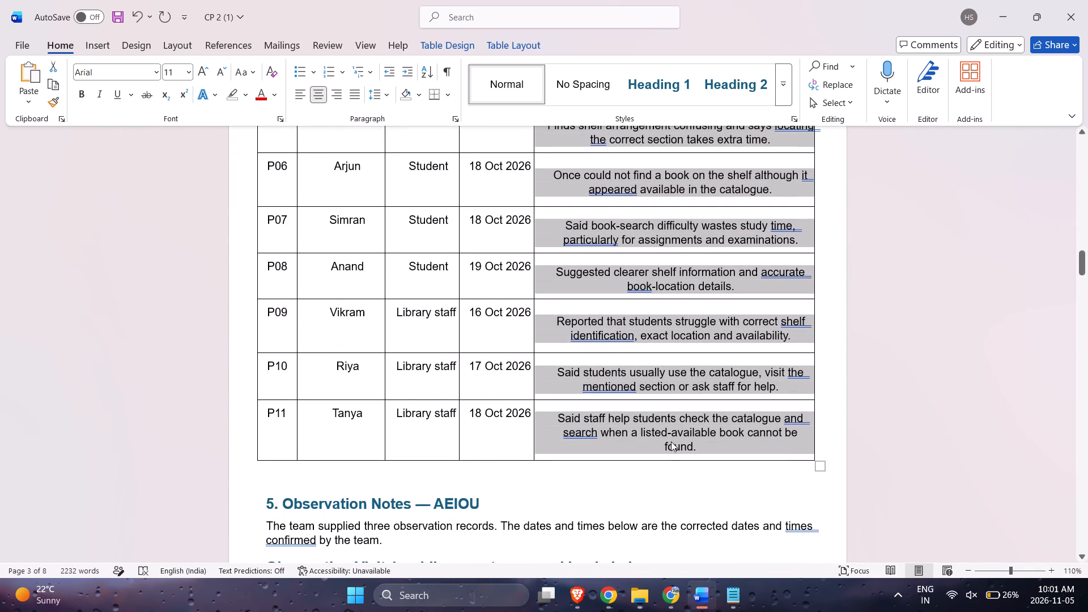
{"action": "scroll", "coordinate": [648, 490], "scroll_direction": "down", "scroll_amount": 3}
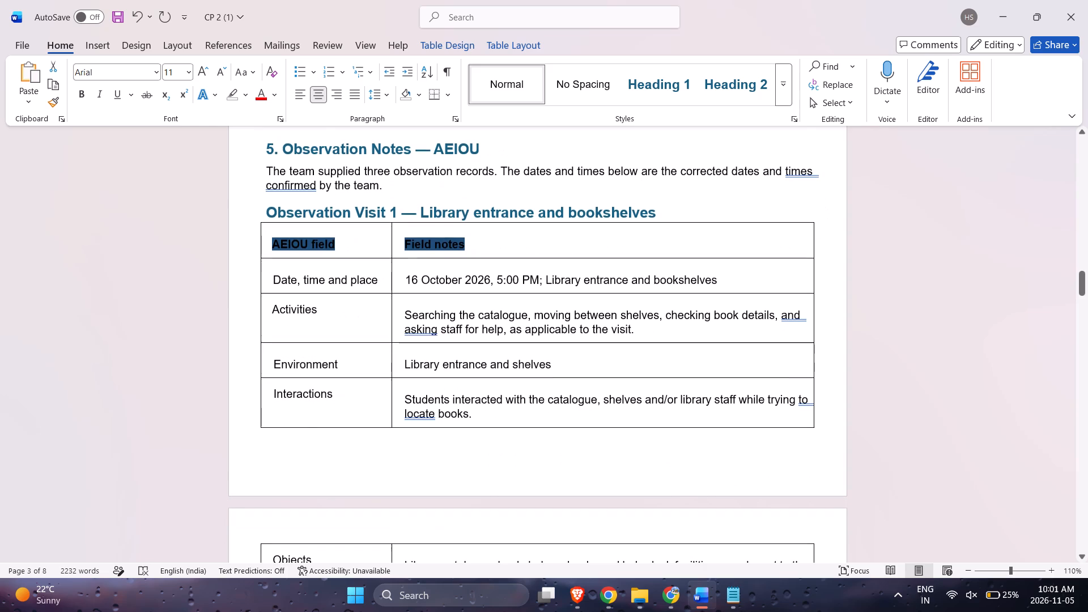
{"action": "double_click", "coordinate": [303, 248]}
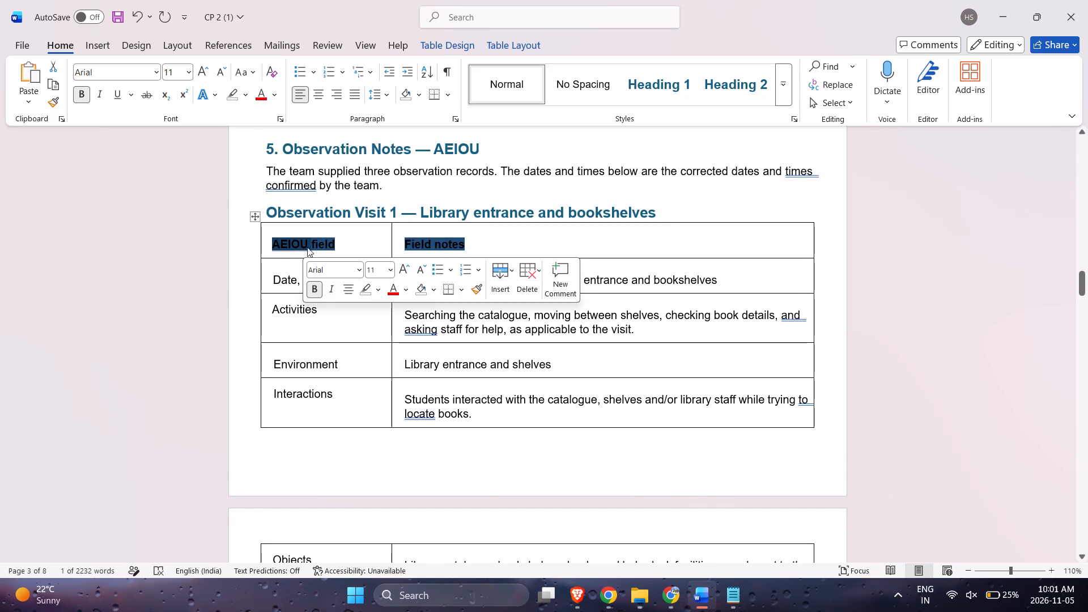
{"action": "left_click_drag", "start_coordinate": [338, 243], "coordinate": [268, 237]}
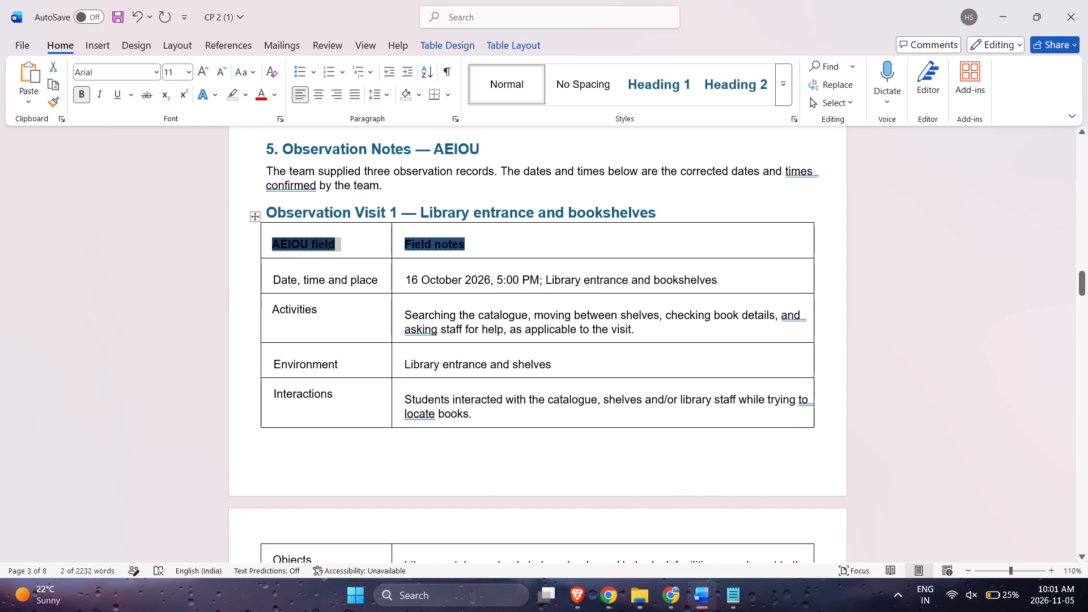
{"action": "type", "text": "AEIOU"}
{"action": "key", "text": "space"}
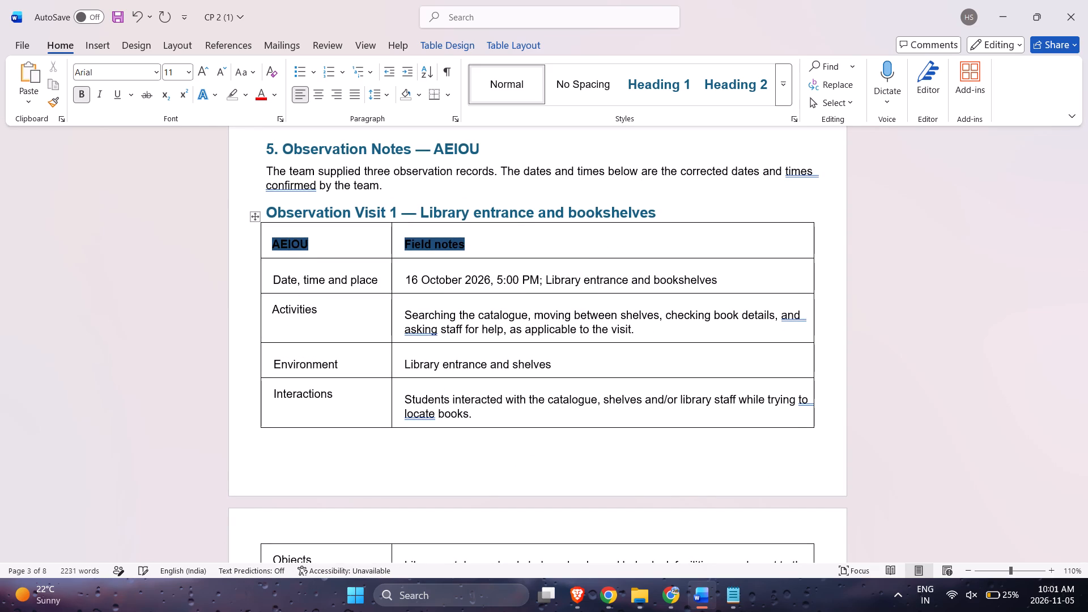
{"action": "key", "text": "BackSpace"}
{"action": "key", "text": "BackSpace"}
{"action": "key", "text": "BackSpace"}
{"action": "key", "text": "BackSpace"}
{"action": "key", "text": "BackSpace"}
{"action": "key", "text": "BackSpace"}
{"action": "key", "text": "shift+a"}
{"action": "type", "text": "EIOU"}
{"action": "key", "text": "space"}
{"action": "type", "text": "Feild"}
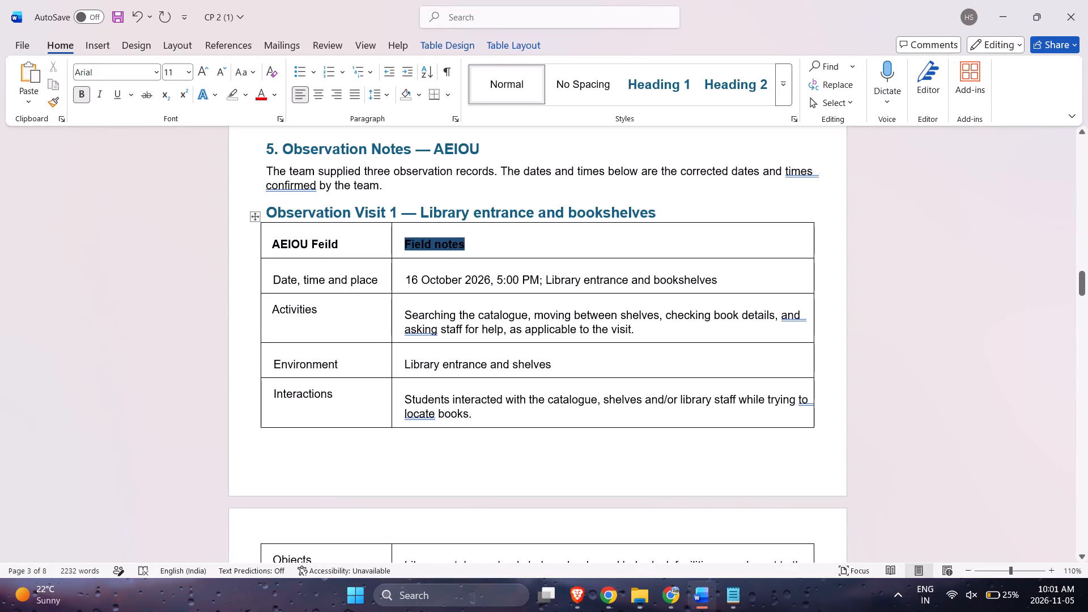
{"action": "left_click", "coordinate": [328, 245]}
{"action": "key", "text": "BackSpace"}
{"action": "key", "text": "BackSpace"}
{"action": "type", "text": "ie"}
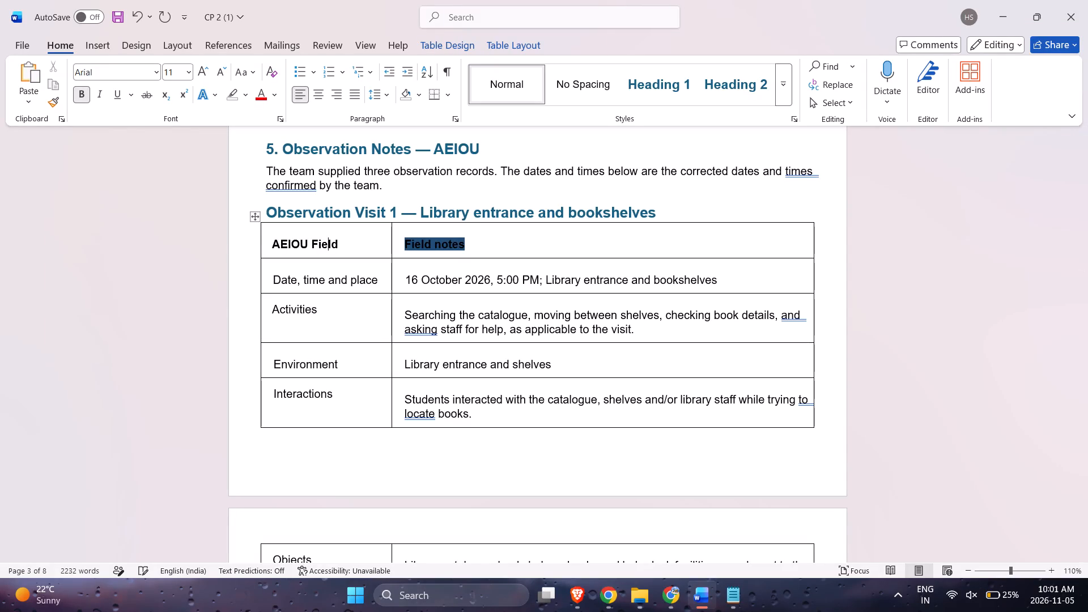
Replace the dark-shaded "Field notes" header in the Observation Visit 1 table with freshly entered, unshaded text "Field Notes".
{"action": "left_click_drag", "start_coordinate": [477, 243], "coordinate": [399, 248]}
{"action": "type", "text": "Field"}
{"action": "key", "text": "space"}
{"action": "key", "text": "BackSpace"}
{"action": "key", "text": "BackSpace"}
{"action": "key", "text": "BackSpace"}
{"action": "key", "text": "BackSpace"}
{"action": "key", "text": "BackSpace"}
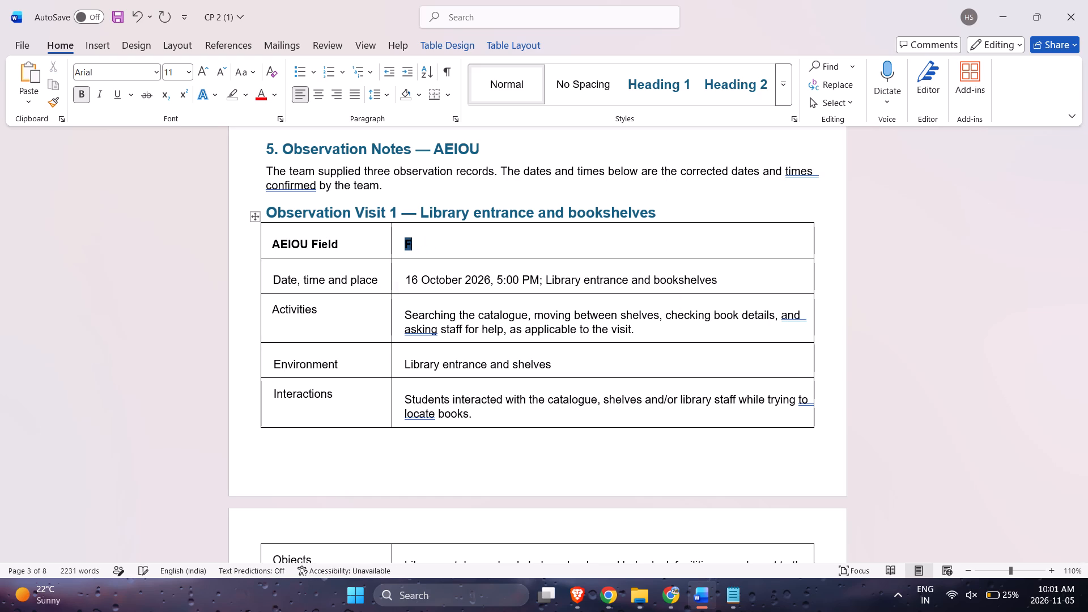
{"action": "key", "text": "BackSpace"}
{"action": "type", "text": "Field"}
{"action": "key", "text": "space"}
{"action": "type", "text": "Notes"}
Centre the text in both columns of the Observation Visit 1 table.
{"action": "scroll", "coordinate": [399, 248], "scroll_direction": "down", "scroll_amount": 4}
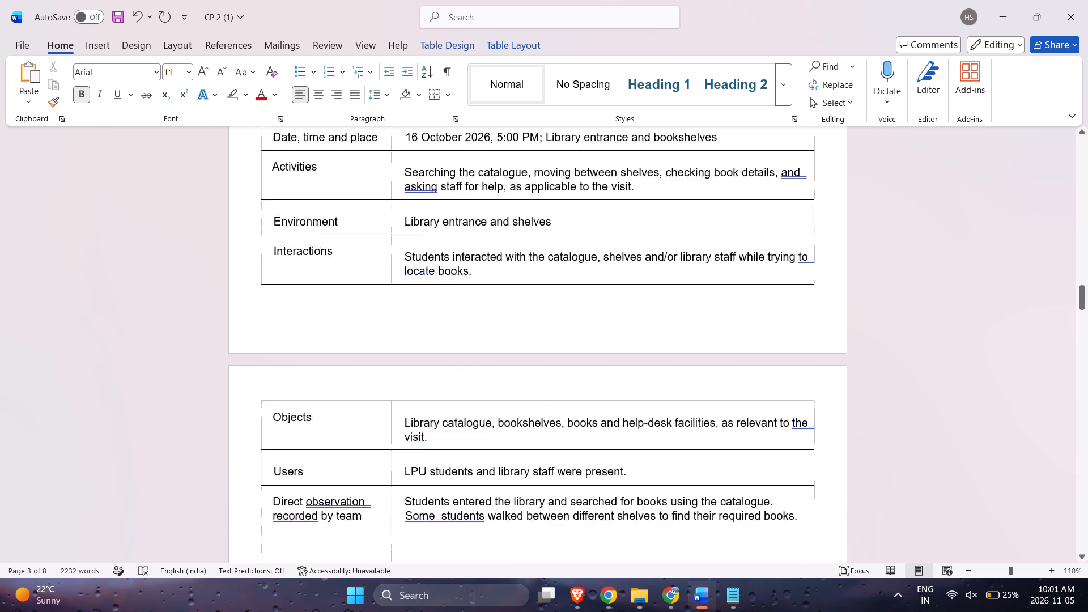
{"action": "scroll", "coordinate": [399, 248], "scroll_direction": "up", "scroll_amount": 1}
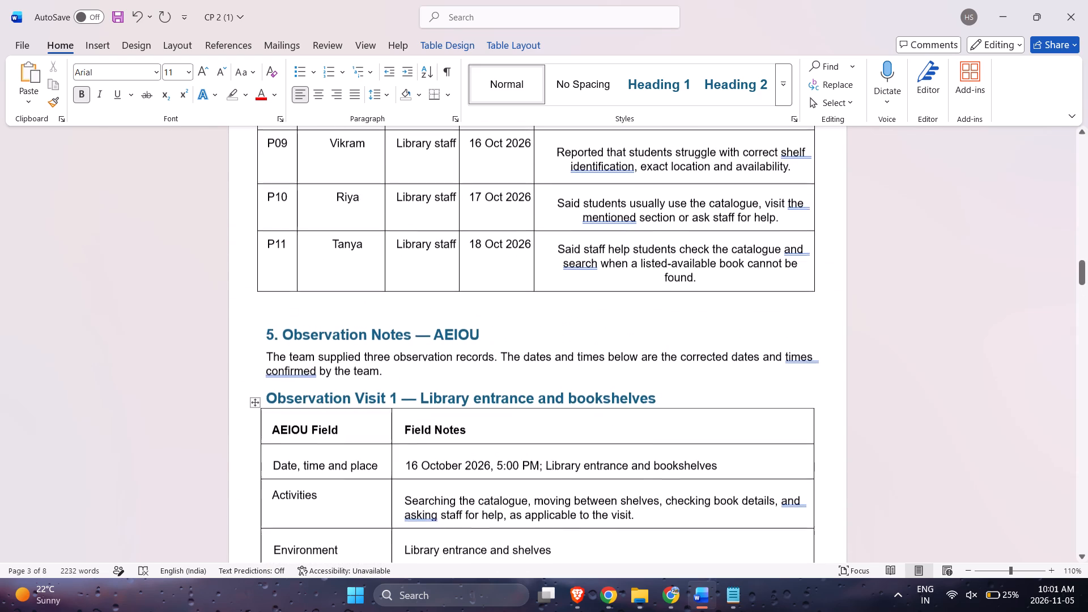
{"action": "left_click", "coordinate": [314, 407]}
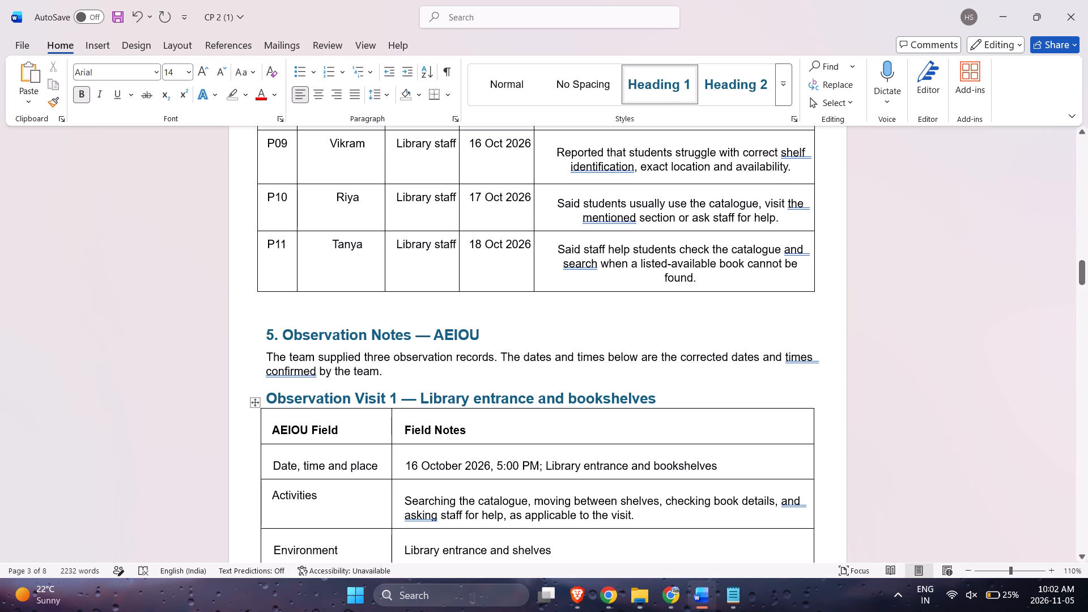
{"action": "left_click", "coordinate": [321, 411]}
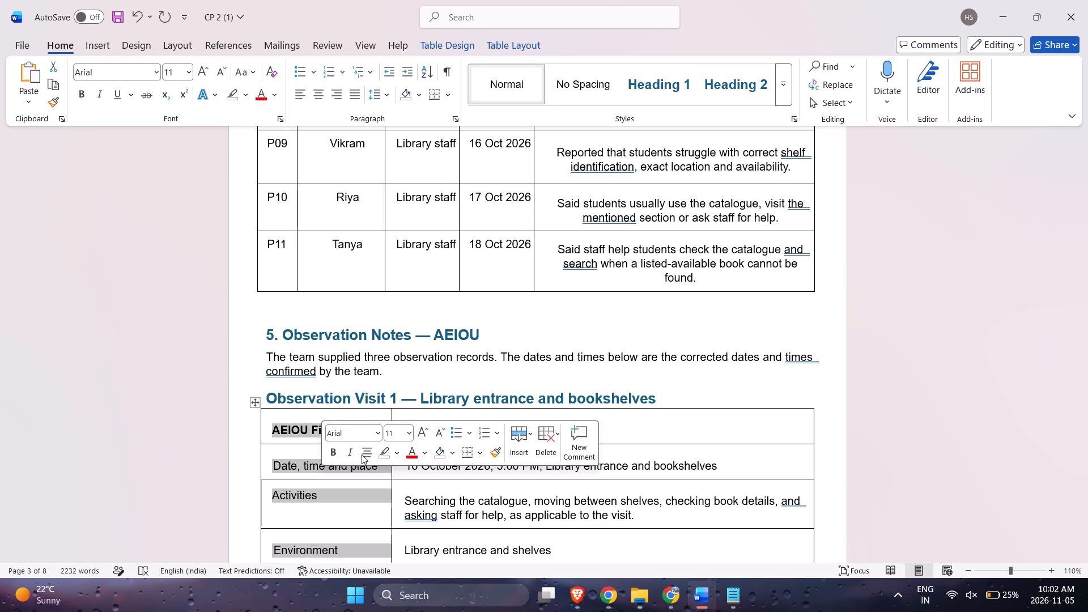
{"action": "left_click", "coordinate": [362, 454]}
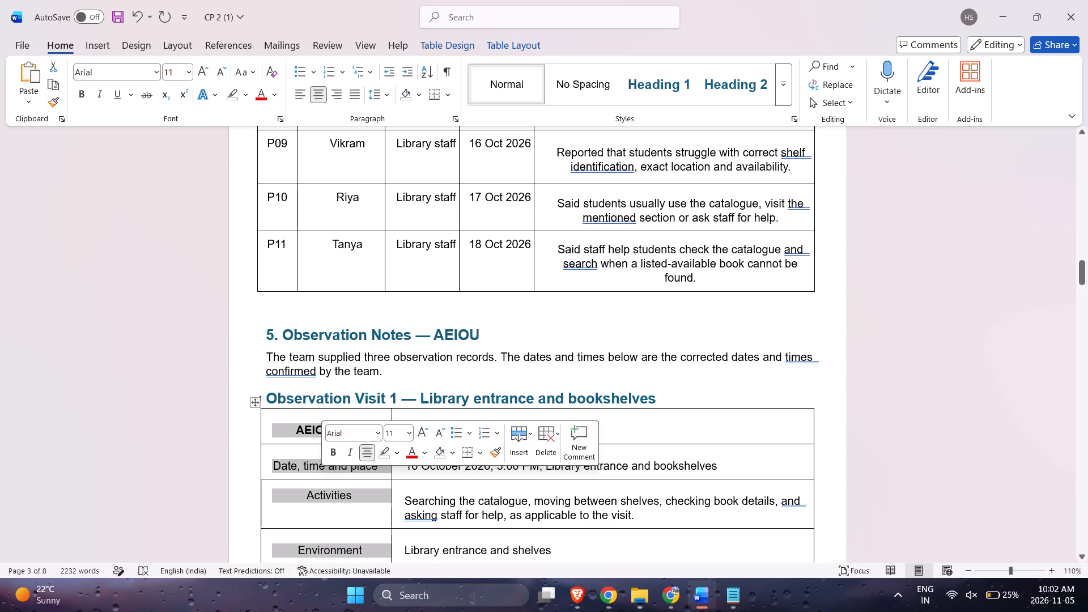
{"action": "left_click", "coordinate": [515, 407]}
{"action": "left_click", "coordinate": [517, 410]}
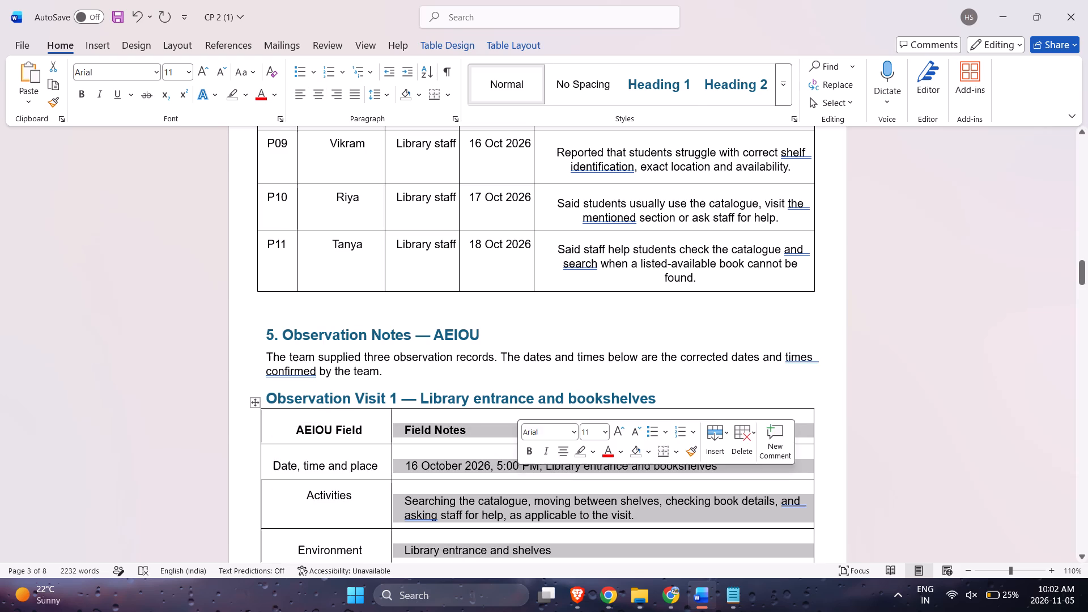
{"action": "left_click", "coordinate": [560, 453]}
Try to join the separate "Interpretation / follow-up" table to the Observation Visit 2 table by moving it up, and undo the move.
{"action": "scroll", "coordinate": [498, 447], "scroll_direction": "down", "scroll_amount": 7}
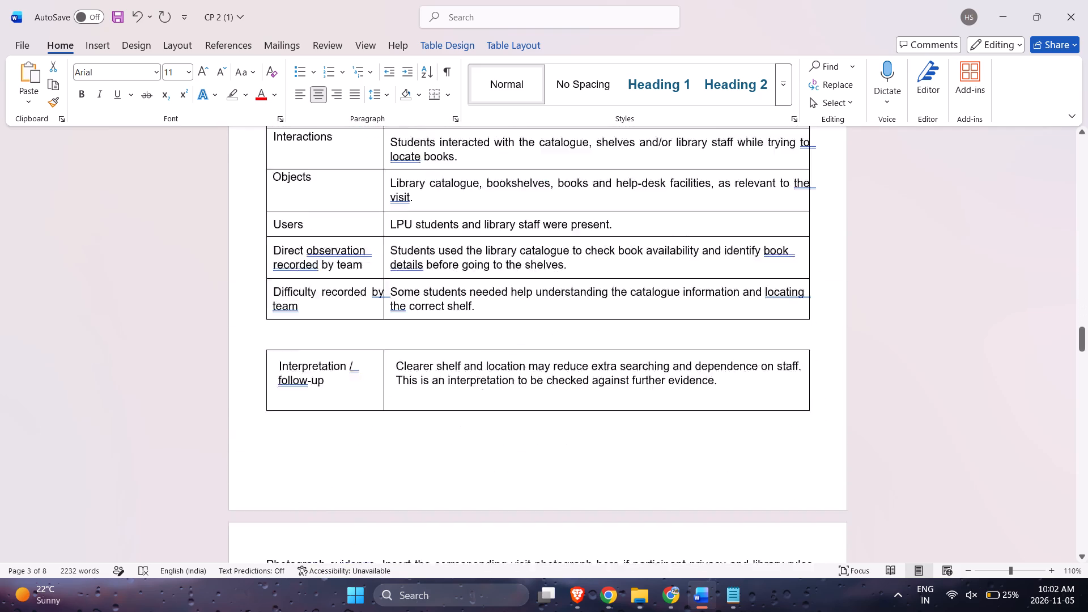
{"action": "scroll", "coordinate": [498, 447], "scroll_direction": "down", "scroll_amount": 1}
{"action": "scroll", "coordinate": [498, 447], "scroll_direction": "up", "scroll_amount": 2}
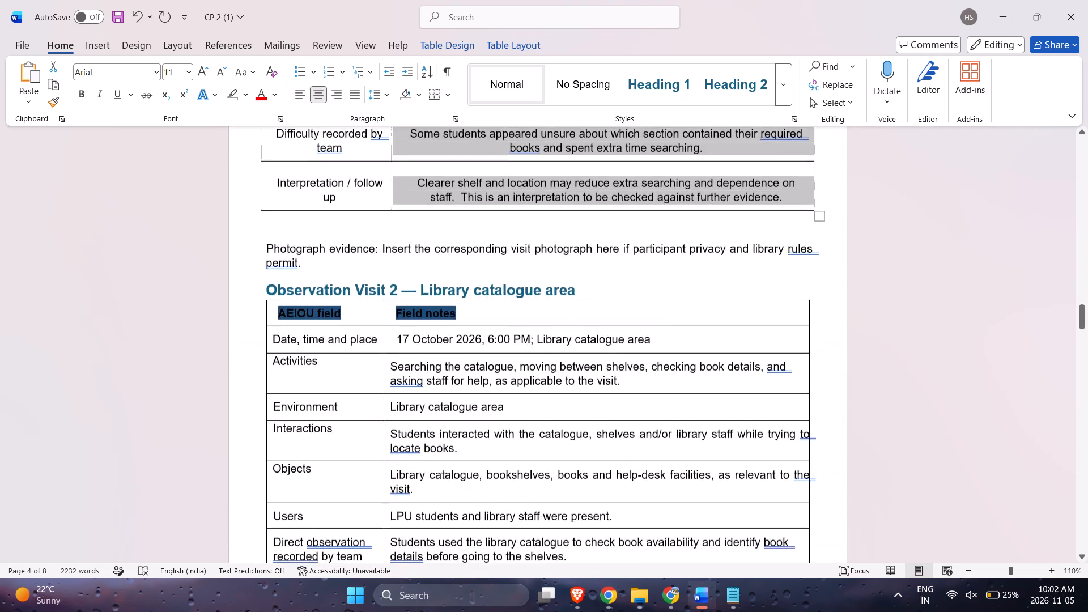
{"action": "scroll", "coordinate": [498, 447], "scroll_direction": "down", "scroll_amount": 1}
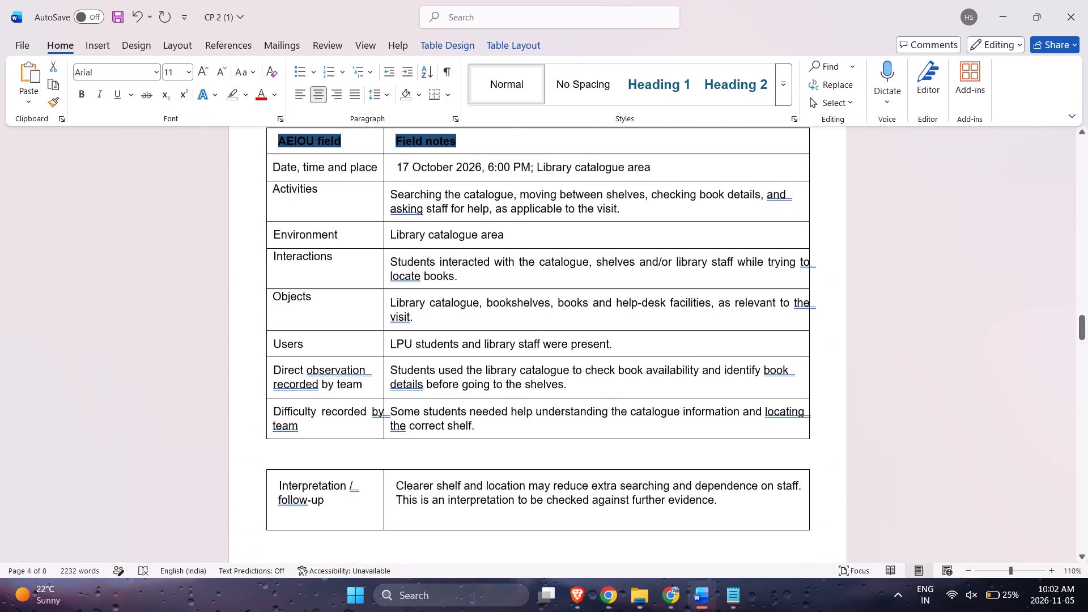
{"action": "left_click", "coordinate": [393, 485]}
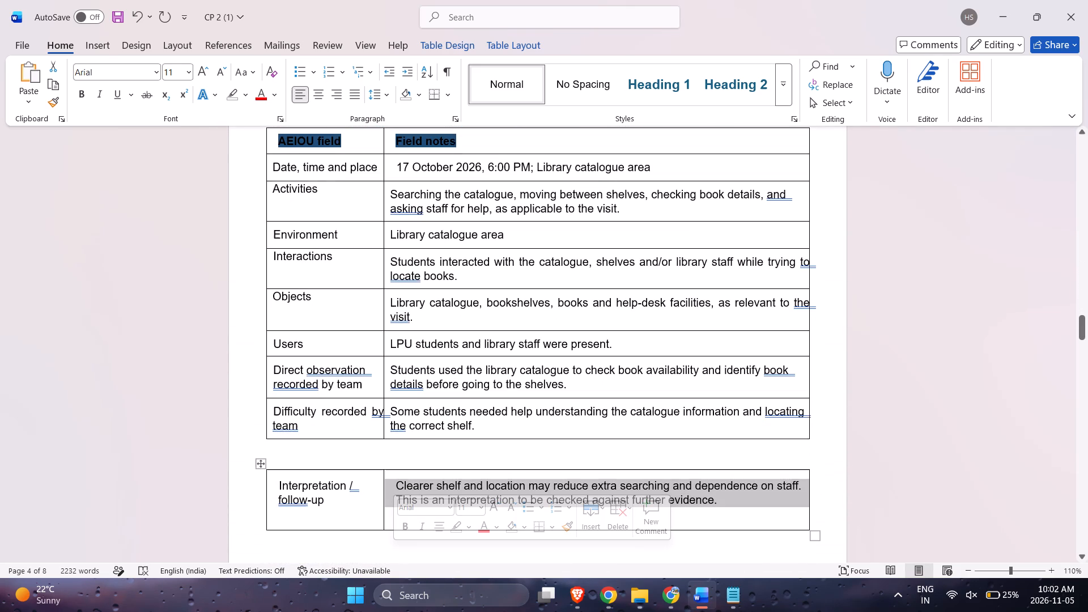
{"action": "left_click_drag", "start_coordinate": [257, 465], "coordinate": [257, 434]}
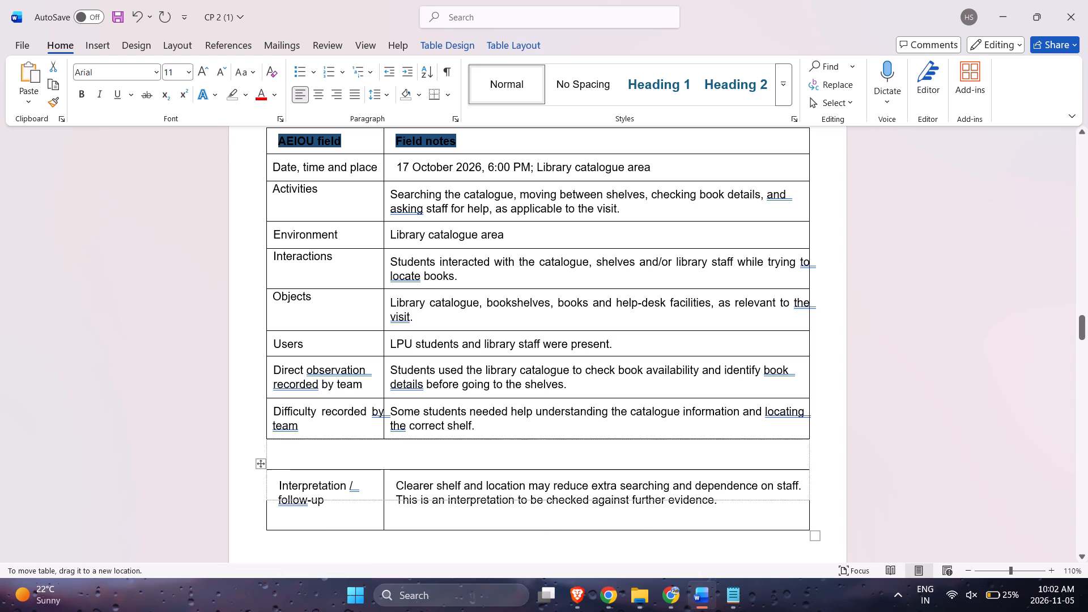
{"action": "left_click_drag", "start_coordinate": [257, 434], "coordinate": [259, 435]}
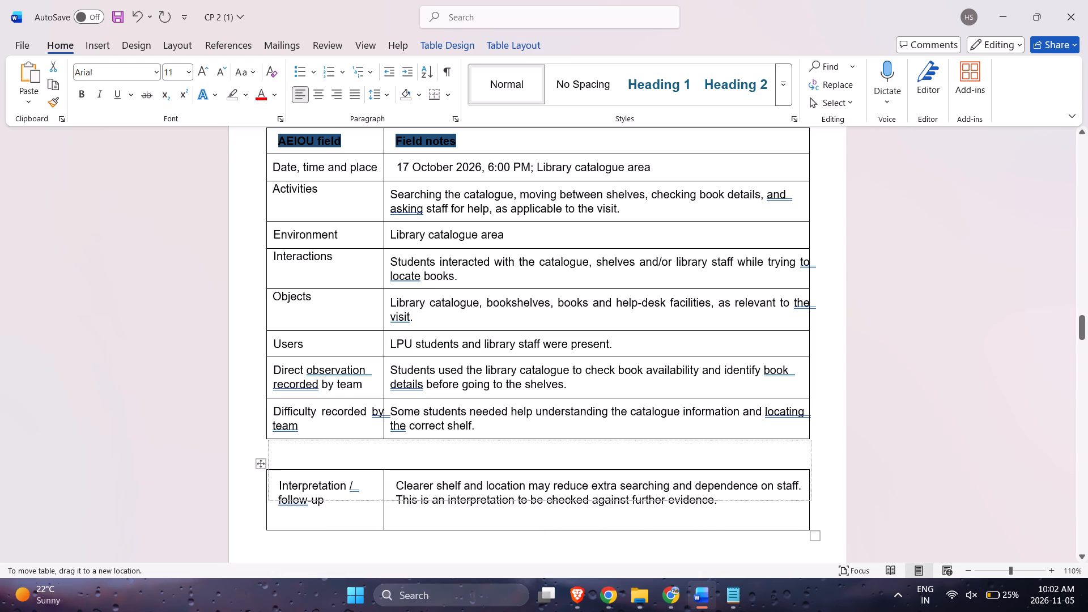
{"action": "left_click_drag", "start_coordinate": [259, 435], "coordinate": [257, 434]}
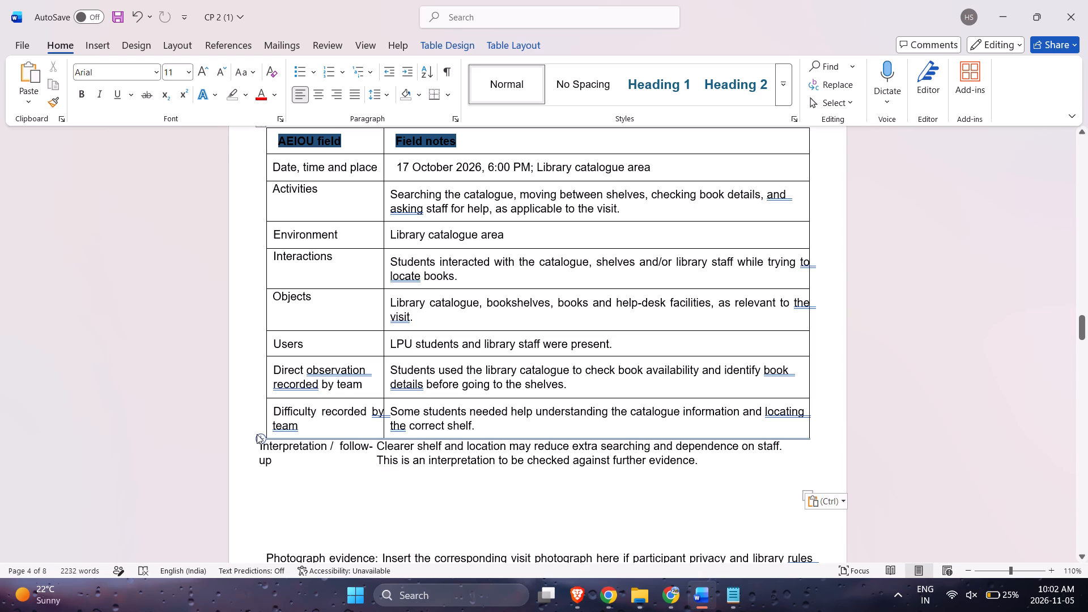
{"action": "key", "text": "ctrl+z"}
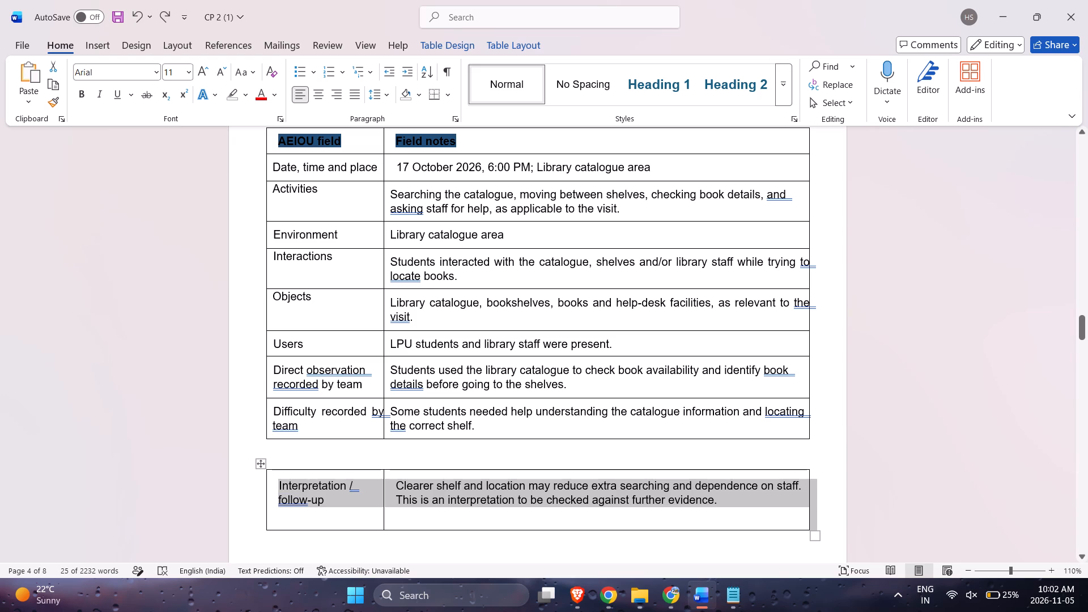
Insert an empty row below the "Difficulty recorded by team" row in the Observation Visit 2 table.
{"action": "left_click", "coordinate": [261, 463]}
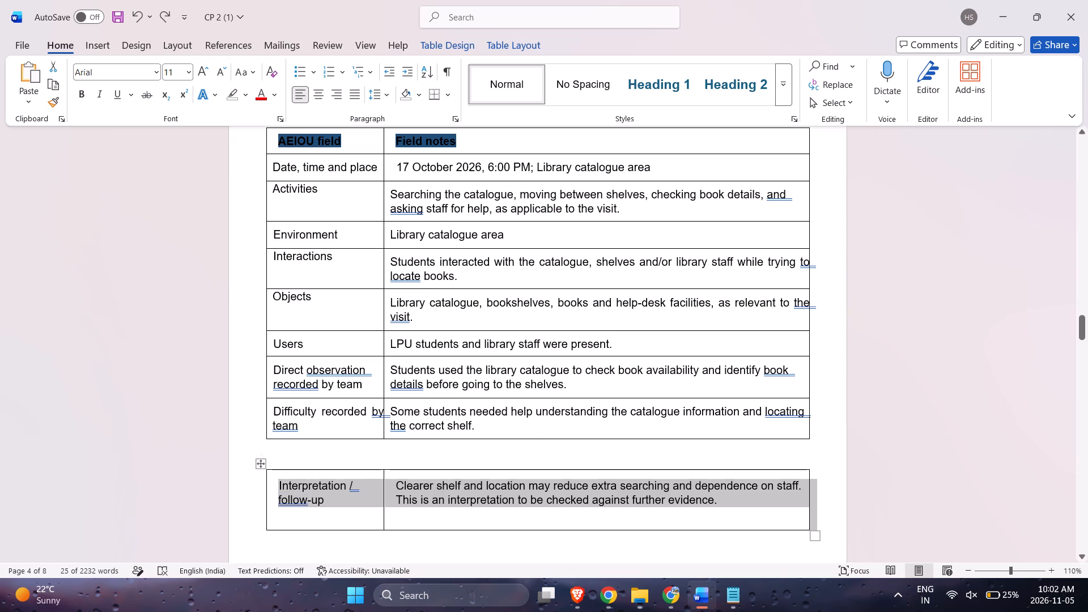
{"action": "left_click", "coordinate": [579, 443]}
{"action": "left_click_drag", "start_coordinate": [579, 443], "coordinate": [582, 429]}
{"action": "right_click", "coordinate": [582, 429]}
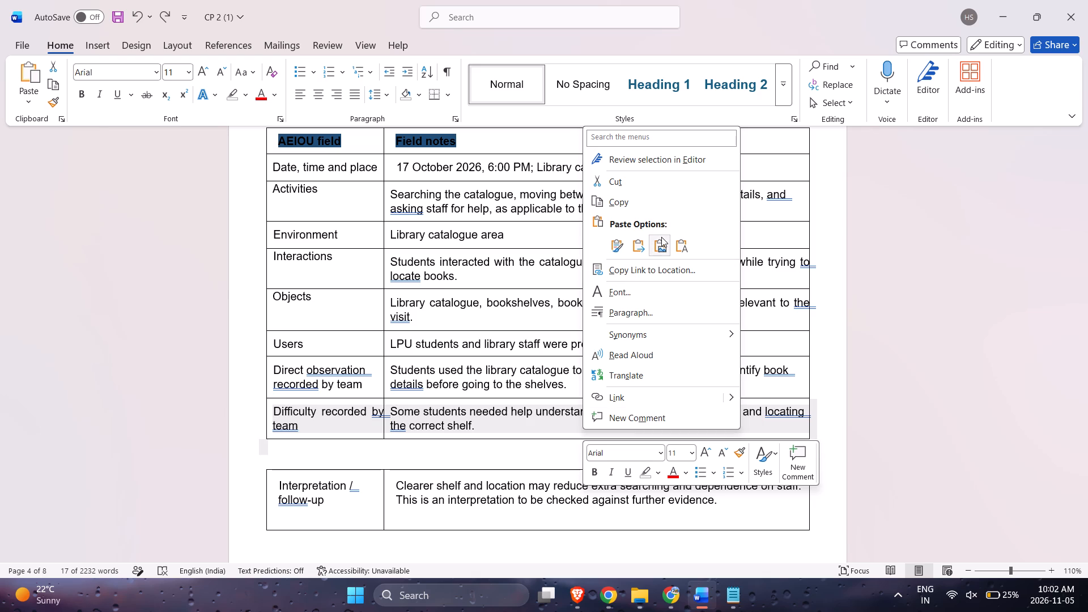
{"action": "left_click", "coordinate": [343, 416]}
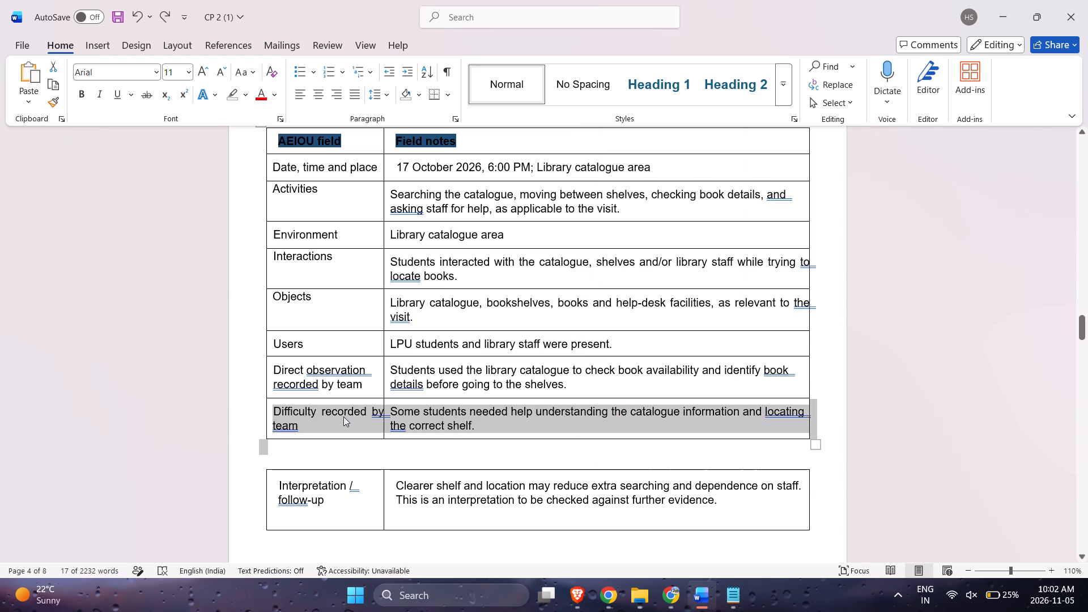
{"action": "left_click", "coordinate": [343, 416]}
{"action": "right_click", "coordinate": [343, 416]}
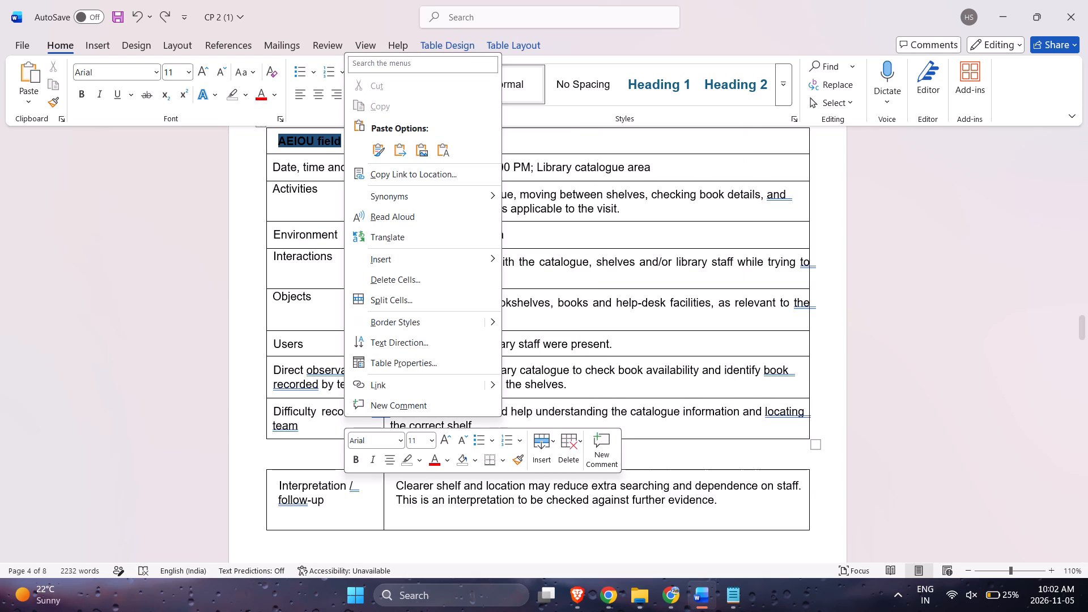
{"action": "left_click", "coordinate": [550, 441]}
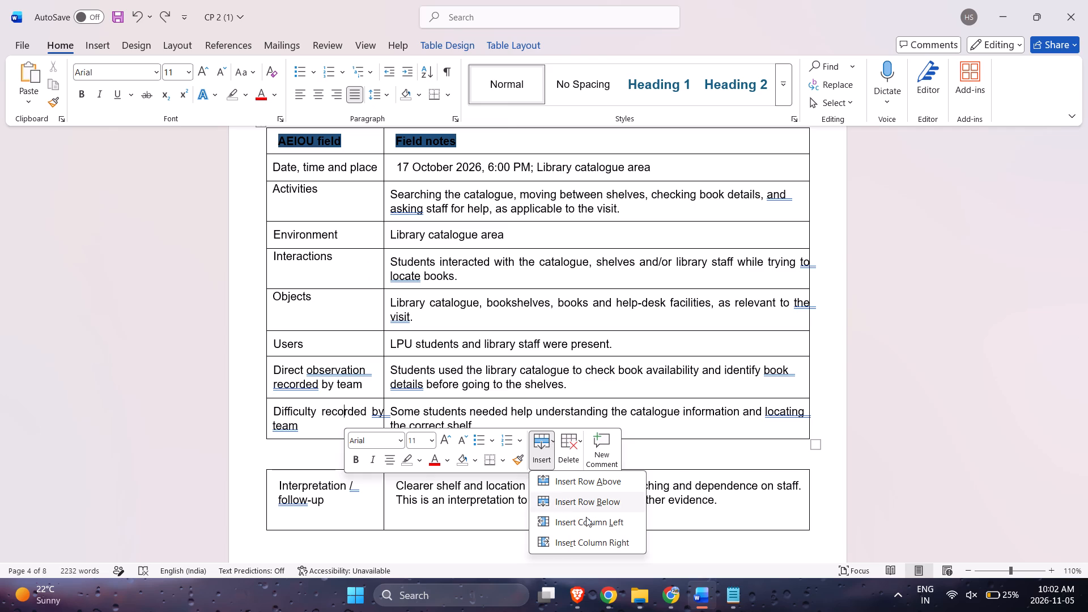
{"action": "left_click", "coordinate": [586, 506]}
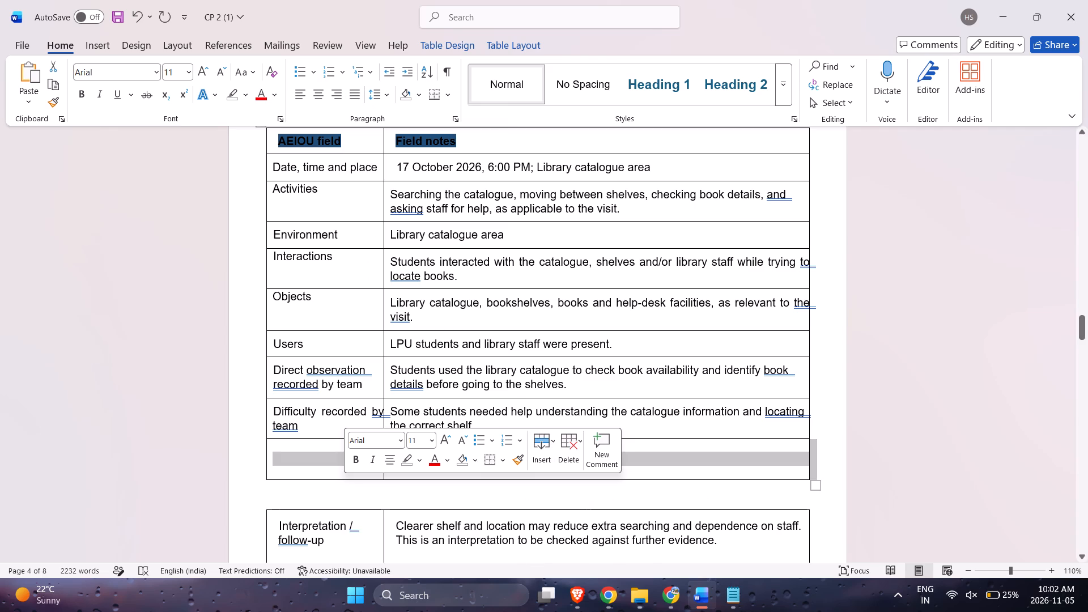
Move the separate "Interpretation / follow-up" row's contents into the empty last row of the Observation Visit 2 table, removing the leftover separate table.
{"action": "left_click", "coordinate": [310, 458]}
{"action": "scroll", "coordinate": [310, 458], "scroll_direction": "down", "scroll_amount": 1}
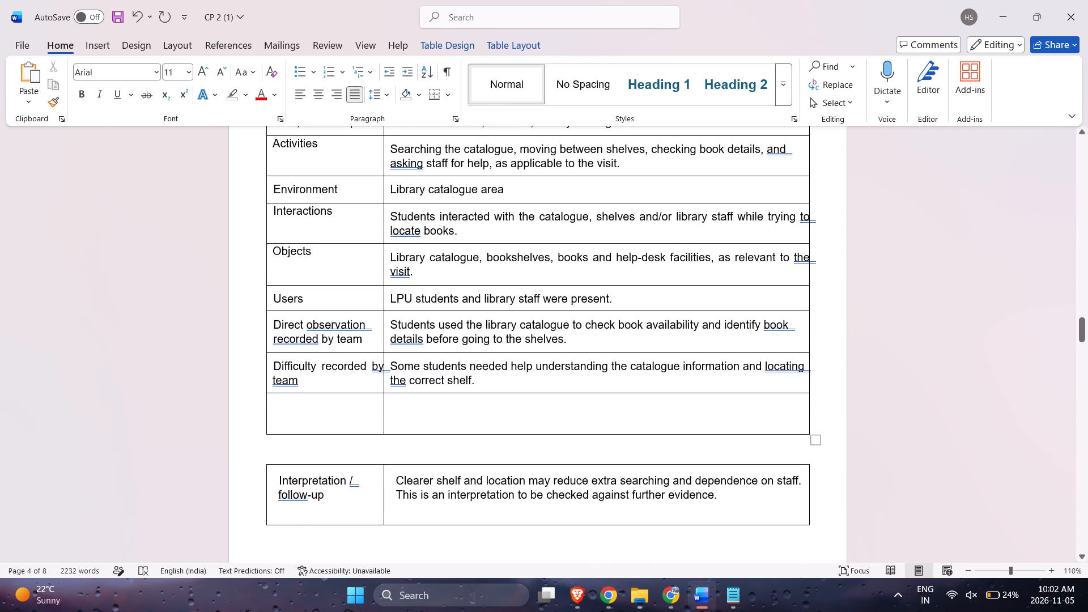
{"action": "left_click_drag", "start_coordinate": [278, 479], "coordinate": [672, 495]}
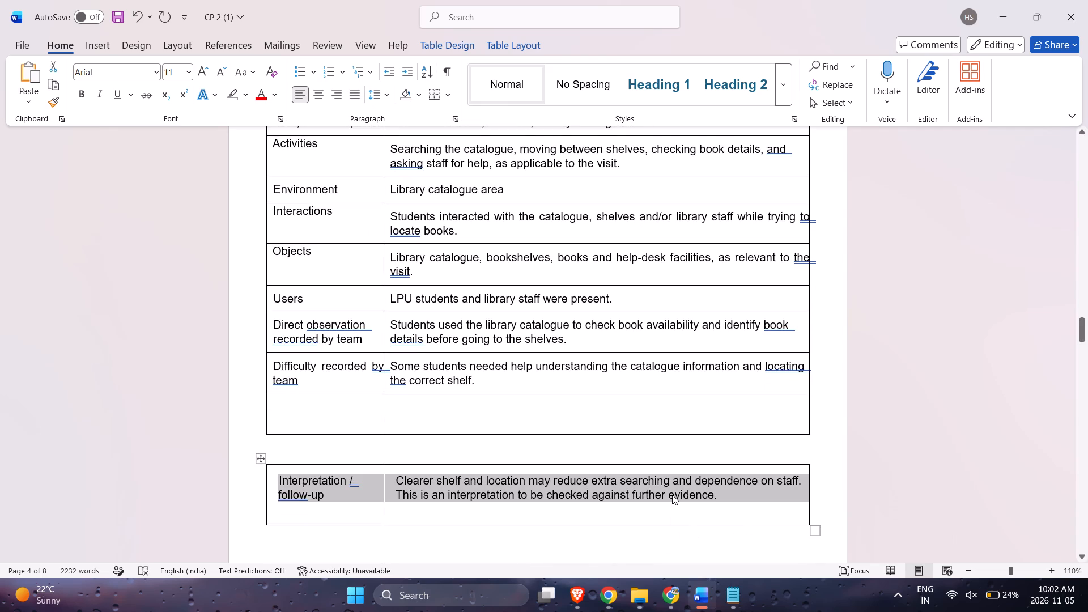
{"action": "key", "text": "ctrl+x"}
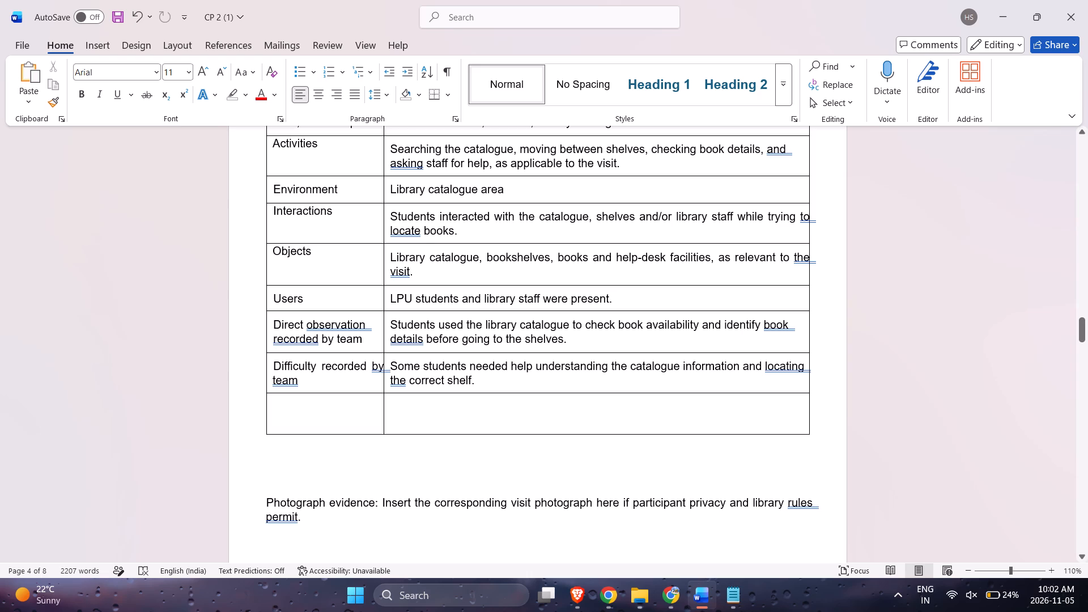
{"action": "left_click_drag", "start_coordinate": [265, 501], "coordinate": [304, 527]}
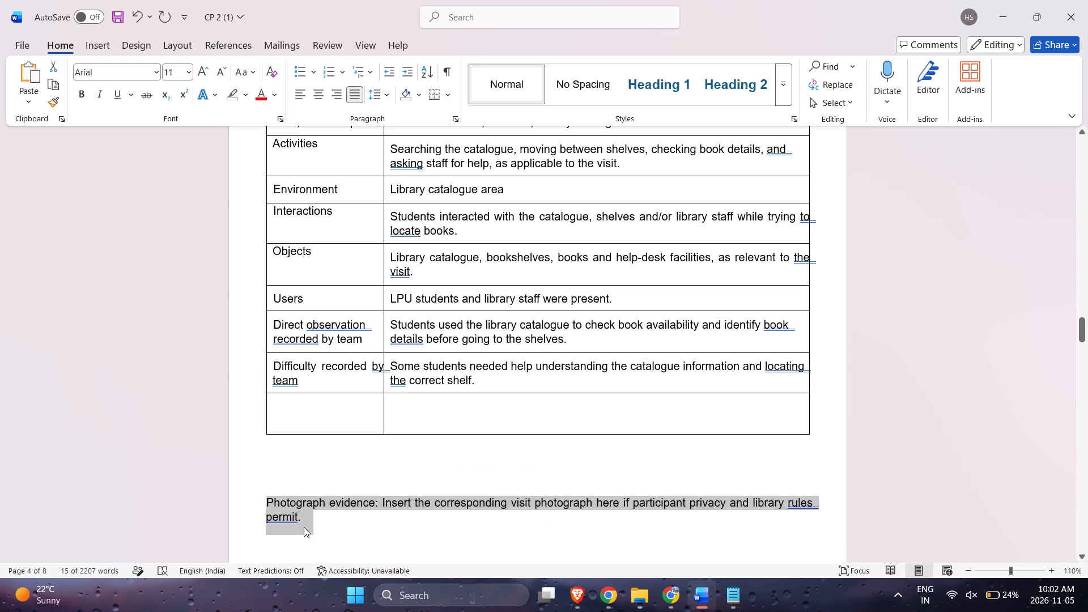
{"action": "key", "text": "ctrl+z"}
{"action": "scroll", "coordinate": [304, 527], "scroll_direction": "down", "scroll_amount": 2}
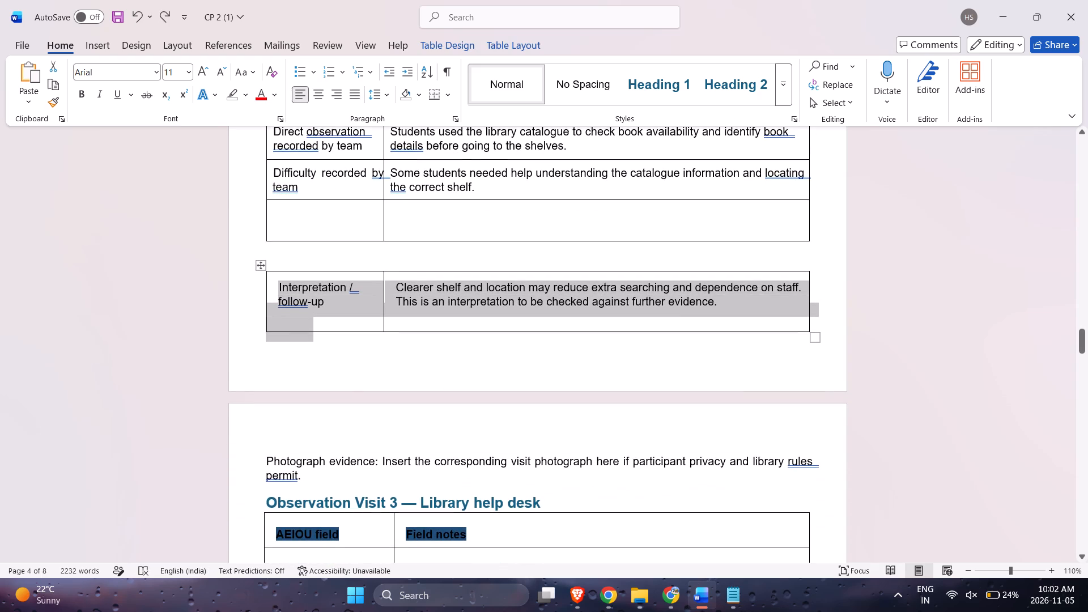
{"action": "key", "text": "ctrl+x"}
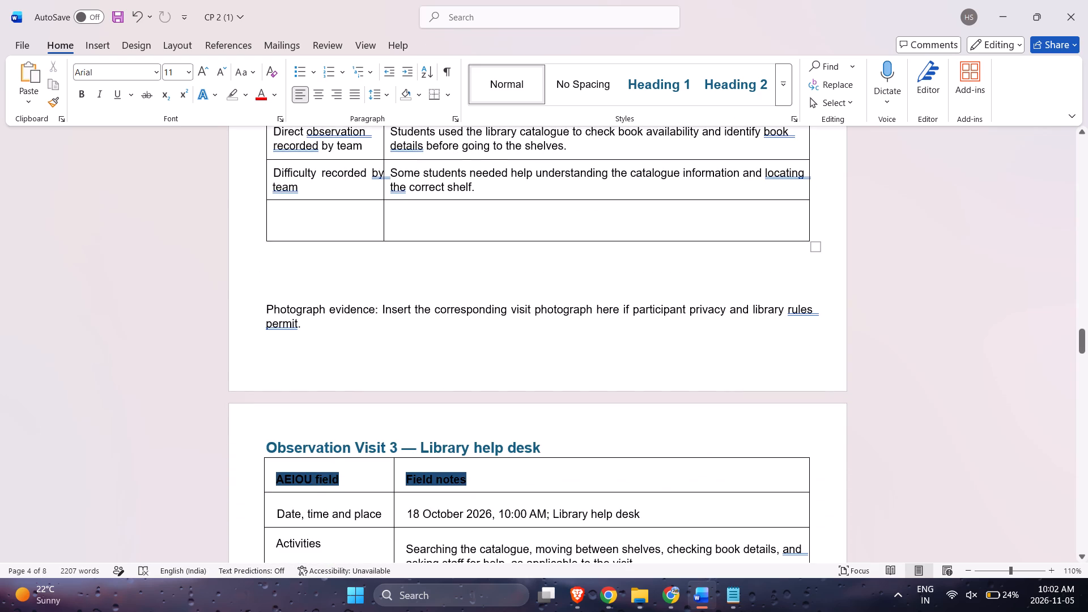
{"action": "left_click", "coordinate": [300, 220]}
{"action": "key", "text": "ctrl+v"}
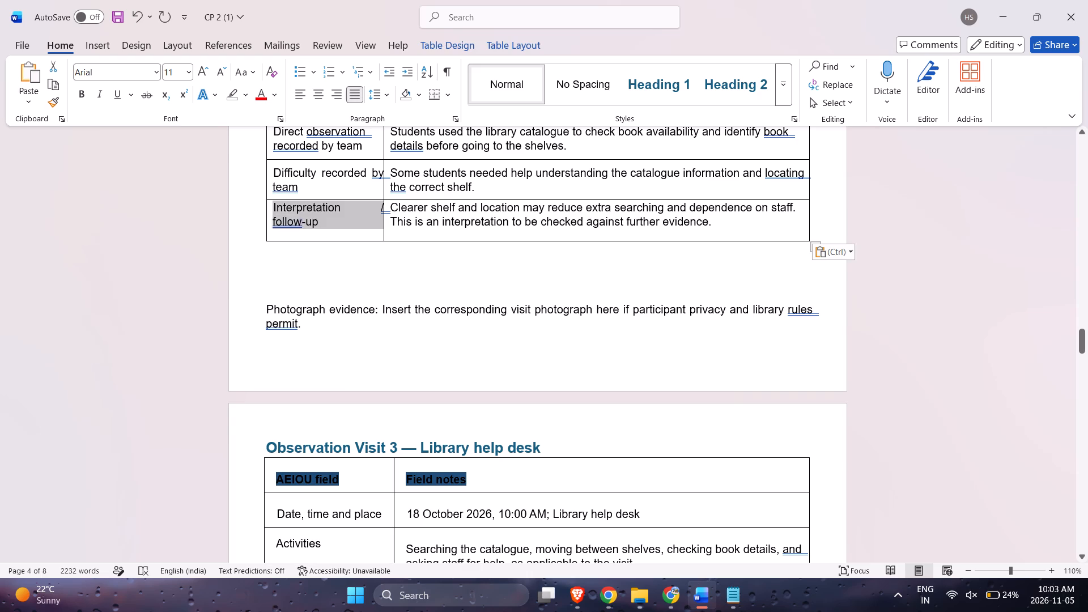
{"action": "left_click", "coordinate": [452, 275]}
Centre the text in both columns of the Observation Visit 2 table.
{"action": "scroll", "coordinate": [333, 222], "scroll_direction": "up", "scroll_amount": 3}
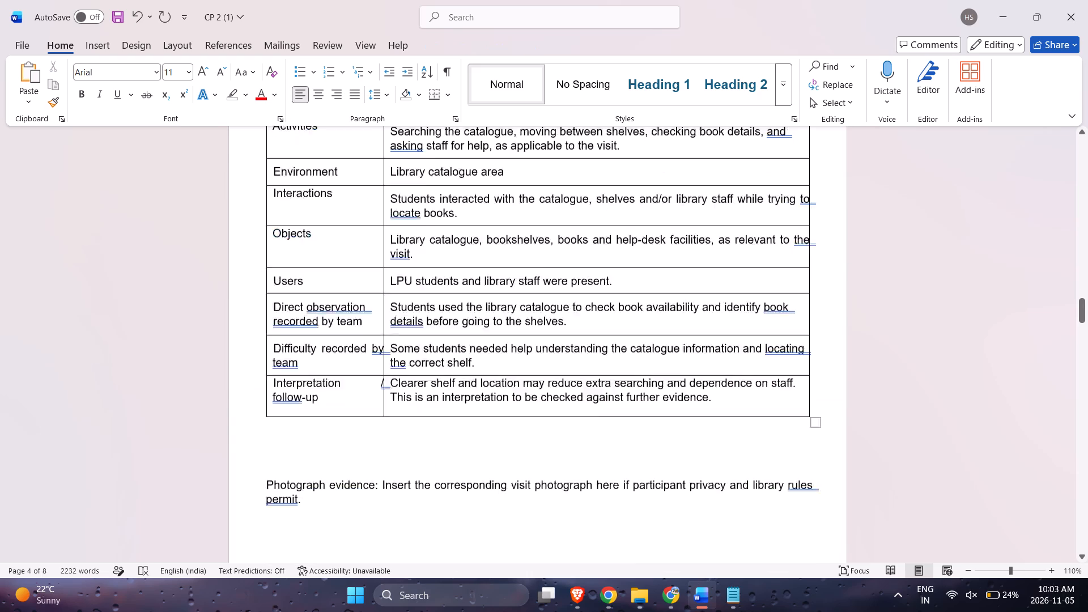
{"action": "scroll", "coordinate": [333, 222], "scroll_direction": "up", "scroll_amount": 1}
{"action": "scroll", "coordinate": [333, 222], "scroll_direction": "down", "scroll_amount": 2}
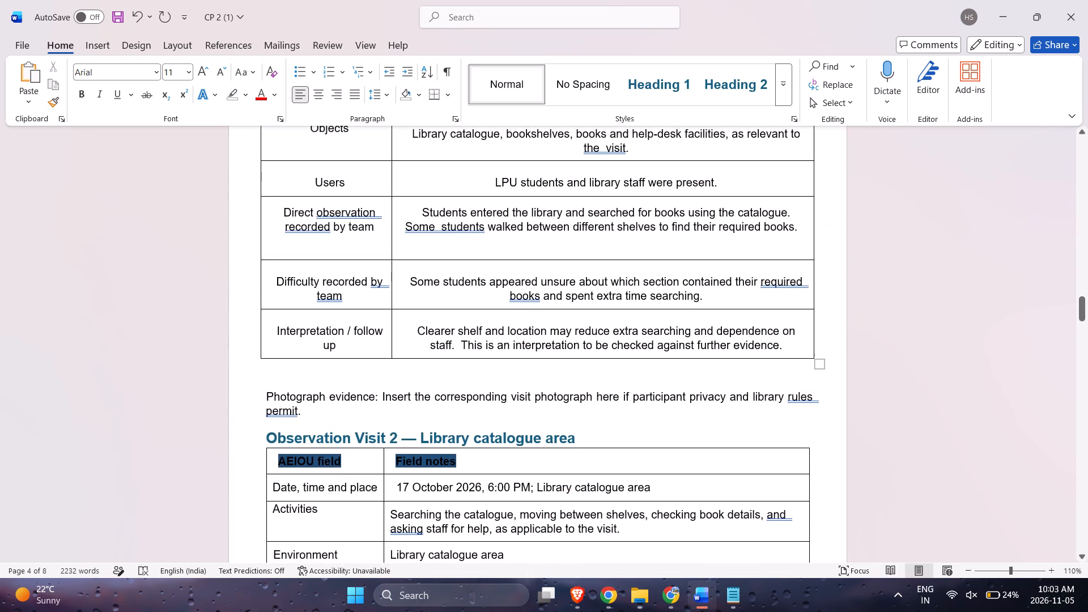
{"action": "left_click", "coordinate": [312, 460]}
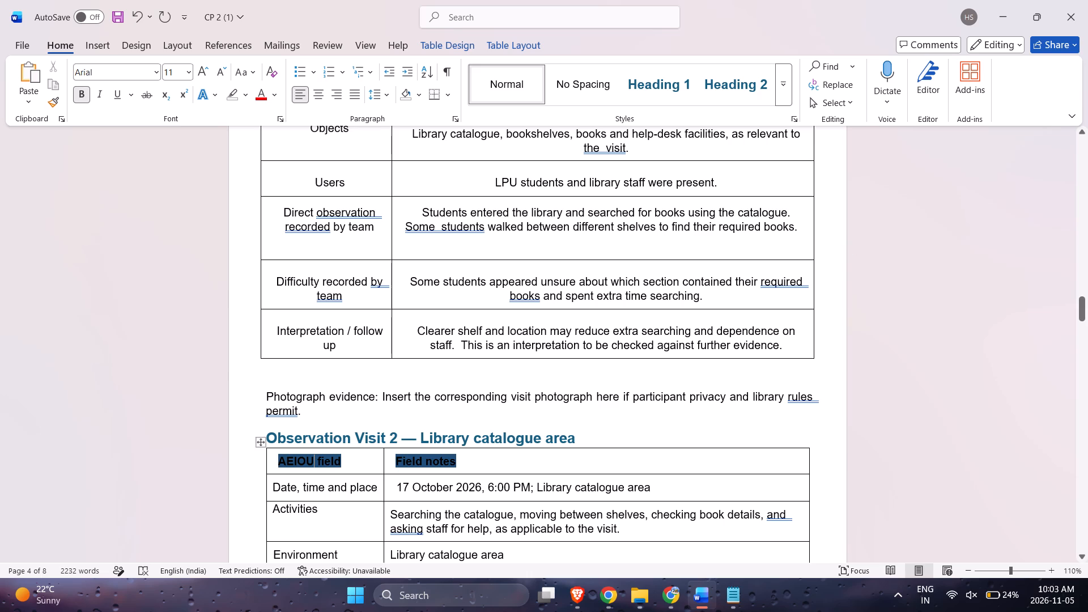
{"action": "scroll", "coordinate": [312, 460], "scroll_direction": "down", "scroll_amount": 3}
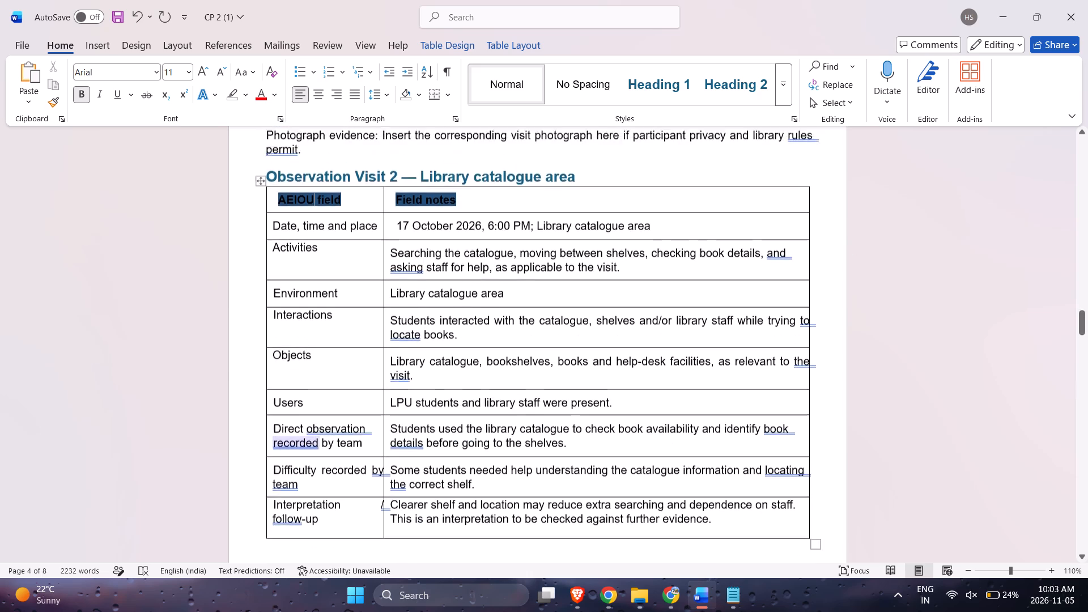
{"action": "scroll", "coordinate": [312, 460], "scroll_direction": "down", "scroll_amount": 1}
{"action": "scroll", "coordinate": [312, 460], "scroll_direction": "up", "scroll_amount": 2}
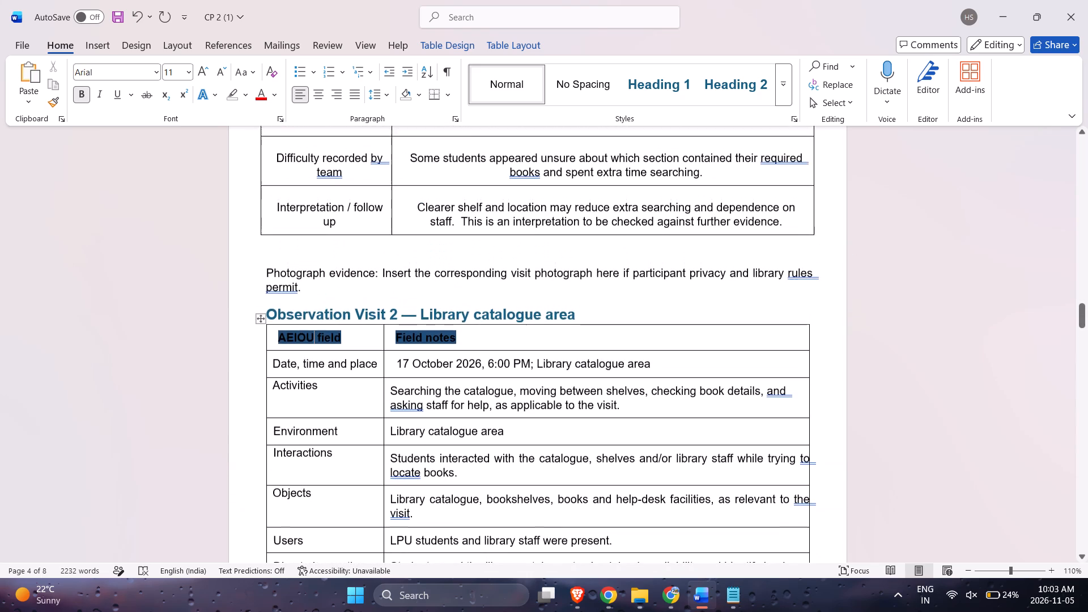
{"action": "left_click", "coordinate": [319, 325]}
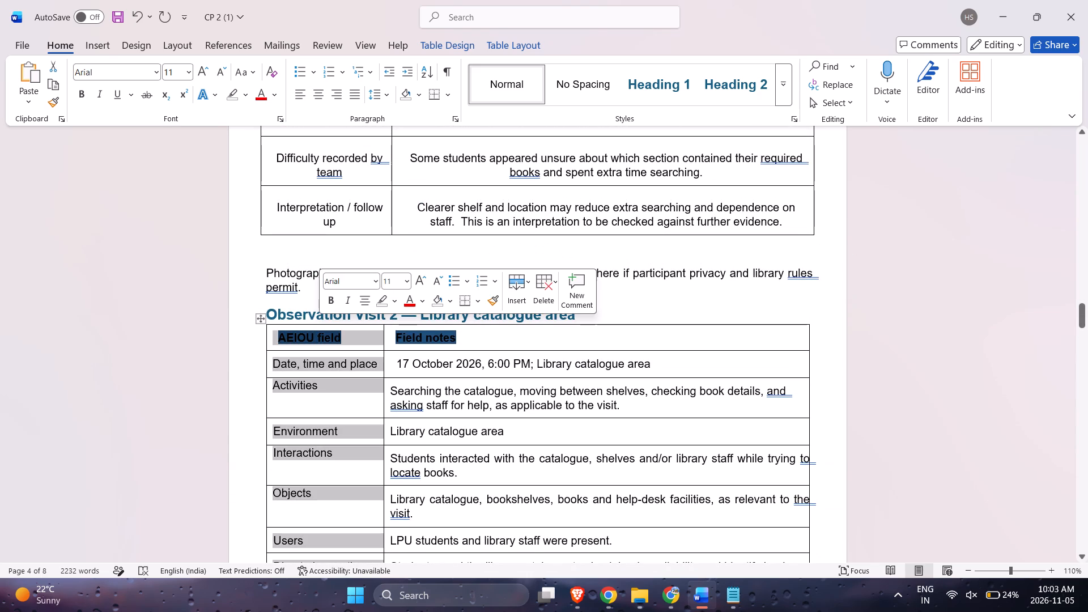
{"action": "left_click", "coordinate": [367, 298]}
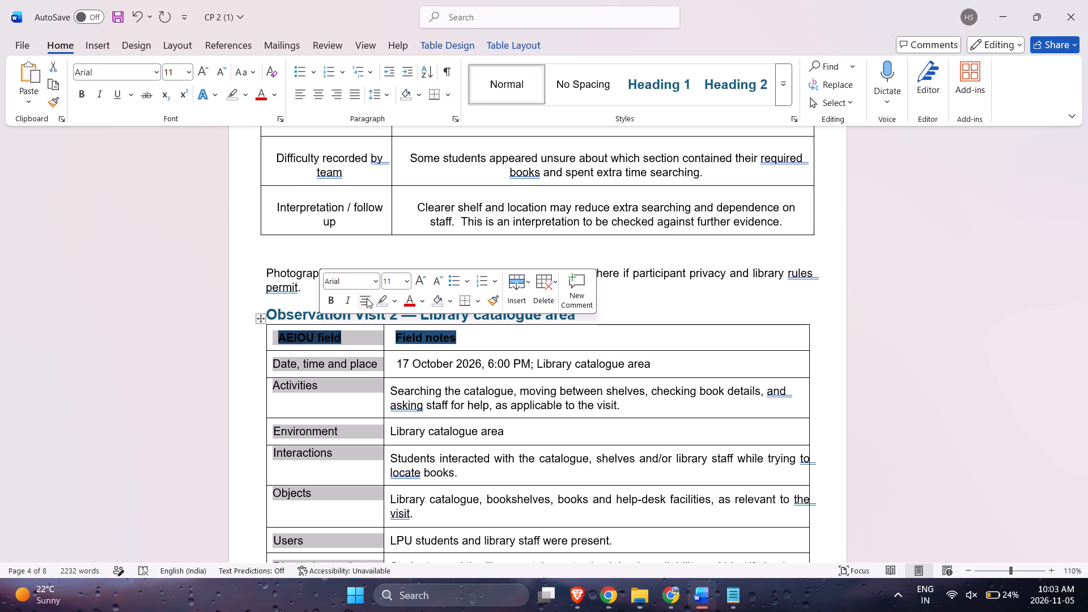
{"action": "left_click", "coordinate": [440, 320]}
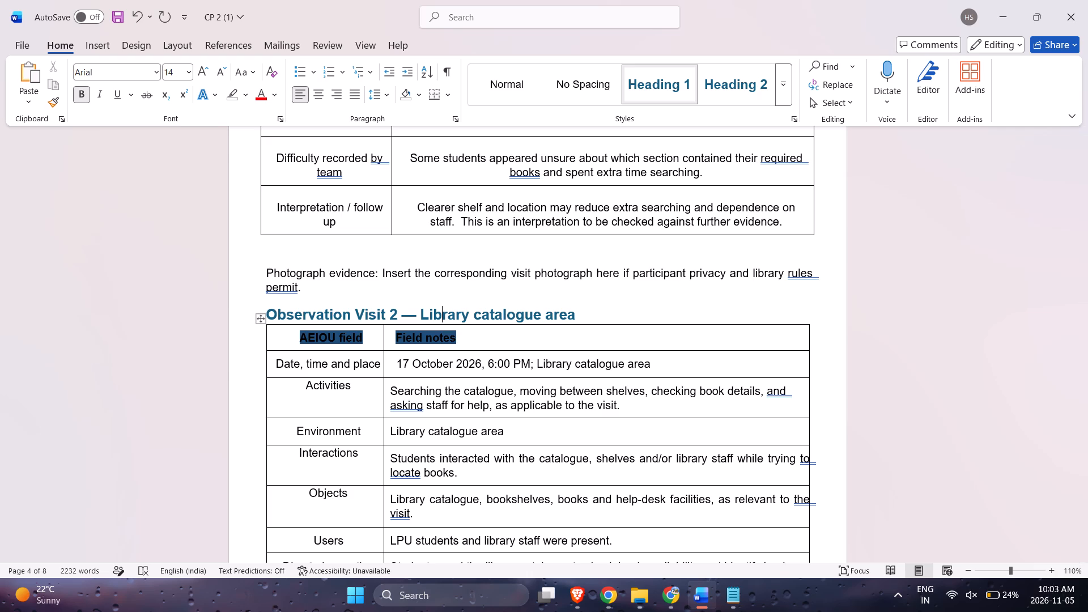
{"action": "left_click", "coordinate": [457, 327]}
{"action": "left_click", "coordinate": [501, 374]}
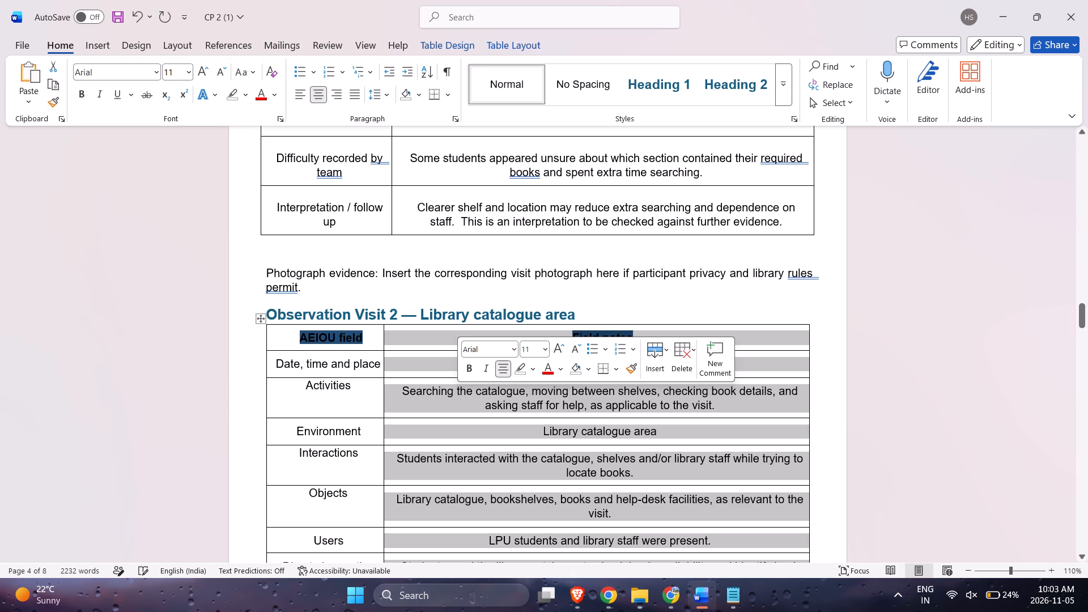
Replace the dark-shaded "AEIOU field" header in the Observation Visit 2 table with freshly entered, unshaded bold text "AEIOU Field".
{"action": "left_click_drag", "start_coordinate": [362, 339], "coordinate": [295, 341]}
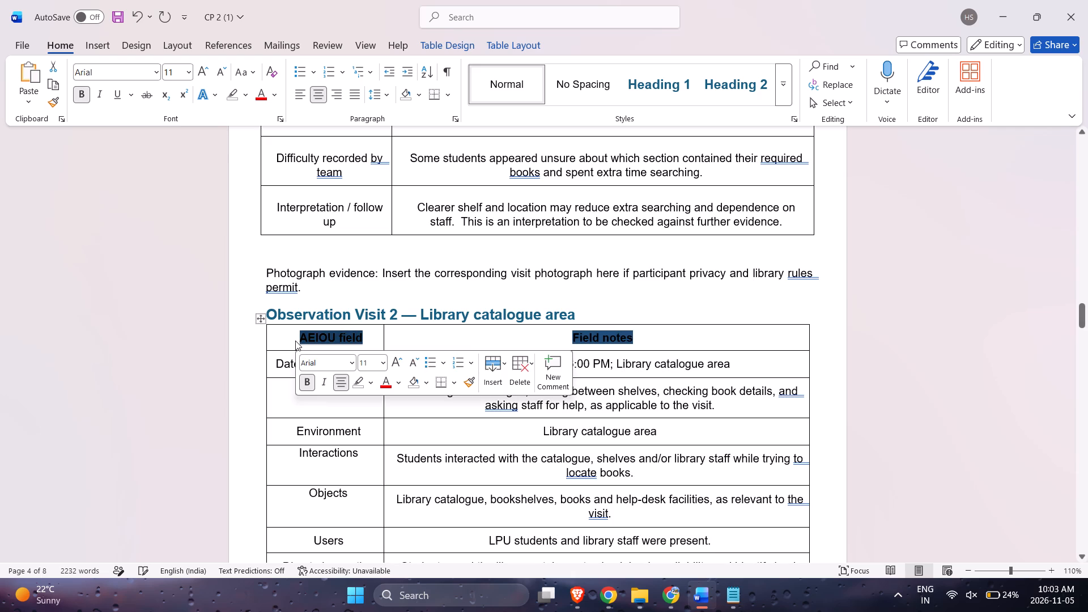
{"action": "key", "text": "BackSpace"}
{"action": "type", "text": "AE"}
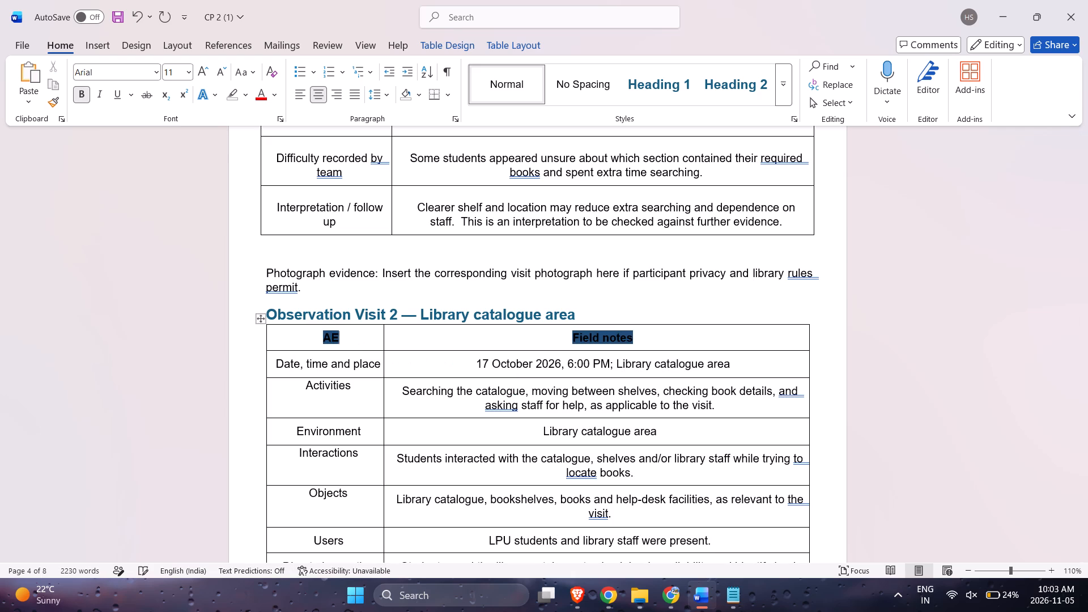
{"action": "key", "text": "shift+BackSpace"}
{"action": "key", "text": "shift+BackSpace"}
{"action": "type", "text": "AEIOU"}
{"action": "key", "text": "space"}
{"action": "type", "text": "Field"}
{"action": "left_click_drag", "start_coordinate": [295, 338], "coordinate": [327, 334]}
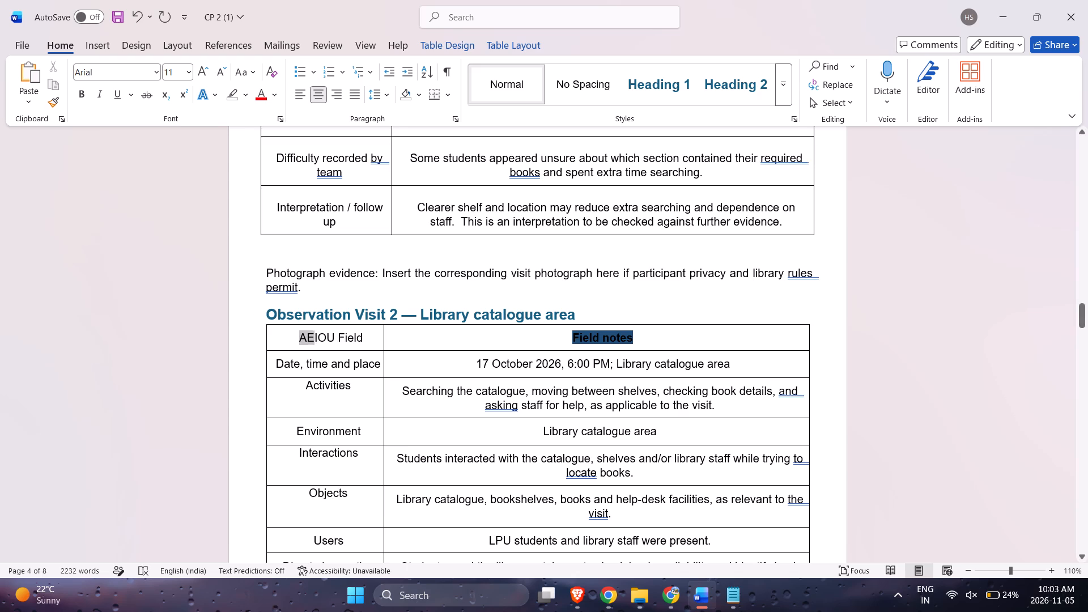
{"action": "left_click_drag", "start_coordinate": [327, 334], "coordinate": [372, 337]}
{"action": "left_click", "coordinate": [389, 381]}
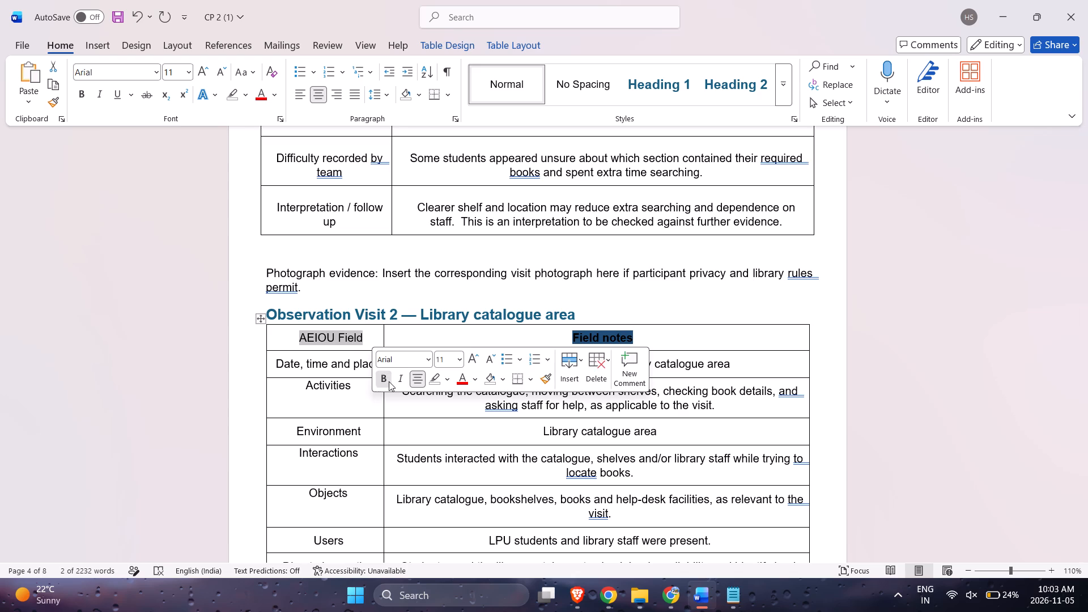
Replace the dark-shaded "Field notes" header in the Observation Visit 2 table with unshaded bold text "Field Notes".
{"action": "scroll", "coordinate": [411, 282], "scroll_direction": "up", "scroll_amount": 2}
{"action": "scroll", "coordinate": [411, 282], "scroll_direction": "down", "scroll_amount": 1}
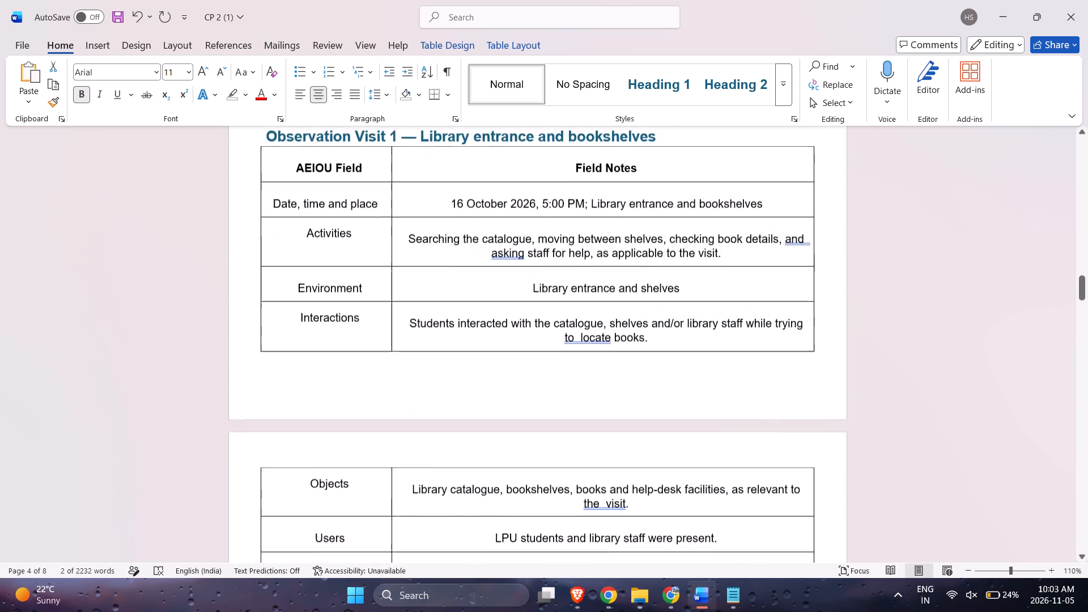
{"action": "scroll", "coordinate": [411, 282], "scroll_direction": "down", "scroll_amount": 1}
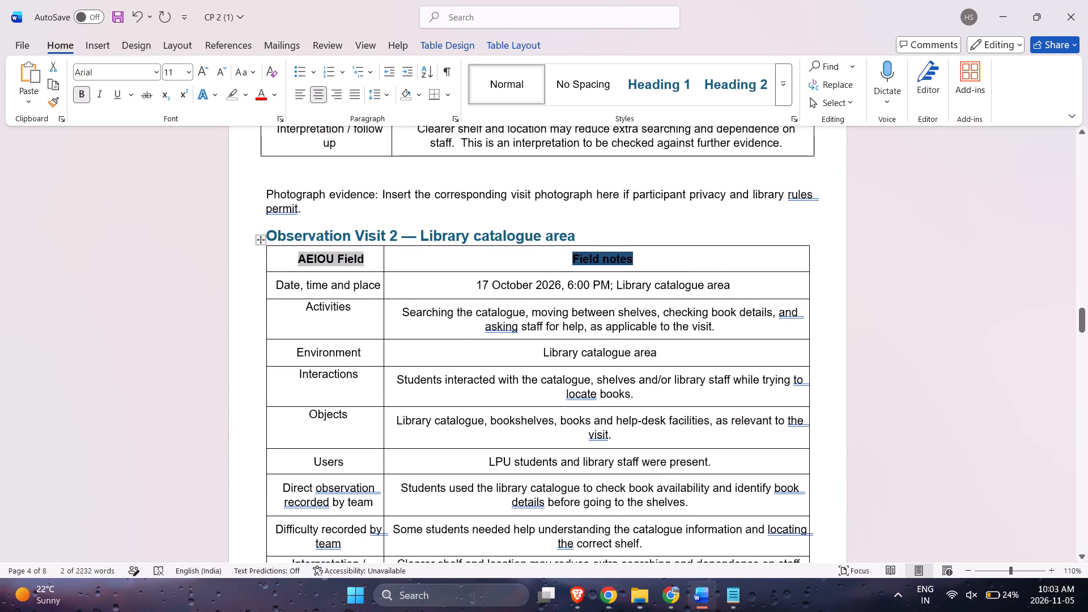
{"action": "left_click", "coordinate": [562, 263]}
{"action": "left_click_drag", "start_coordinate": [562, 263], "coordinate": [653, 256]}
{"action": "key", "text": "BackSpace"}
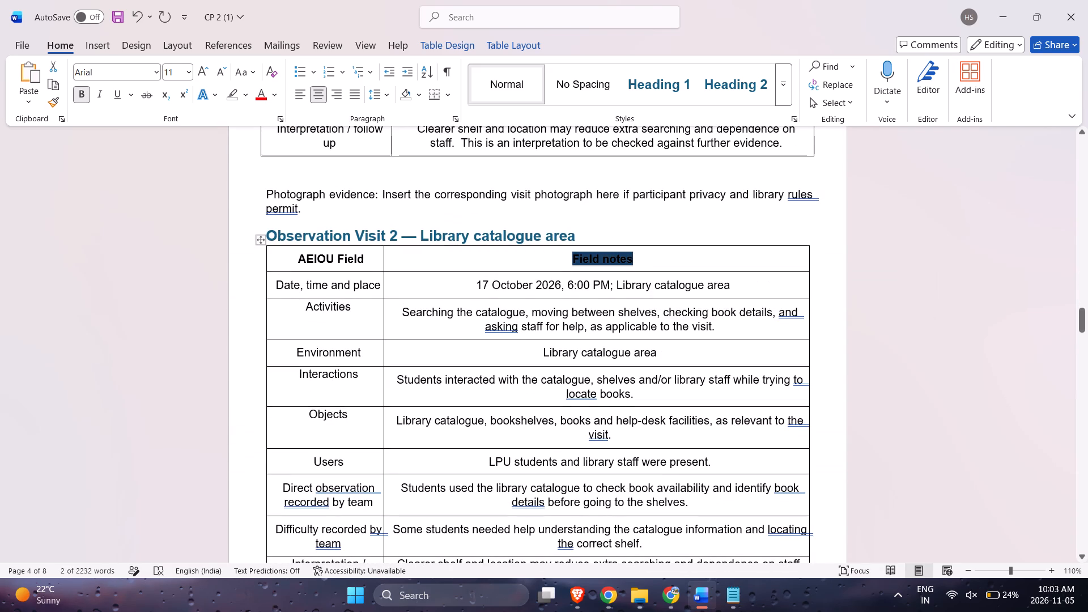
{"action": "key", "text": "shift+f"}
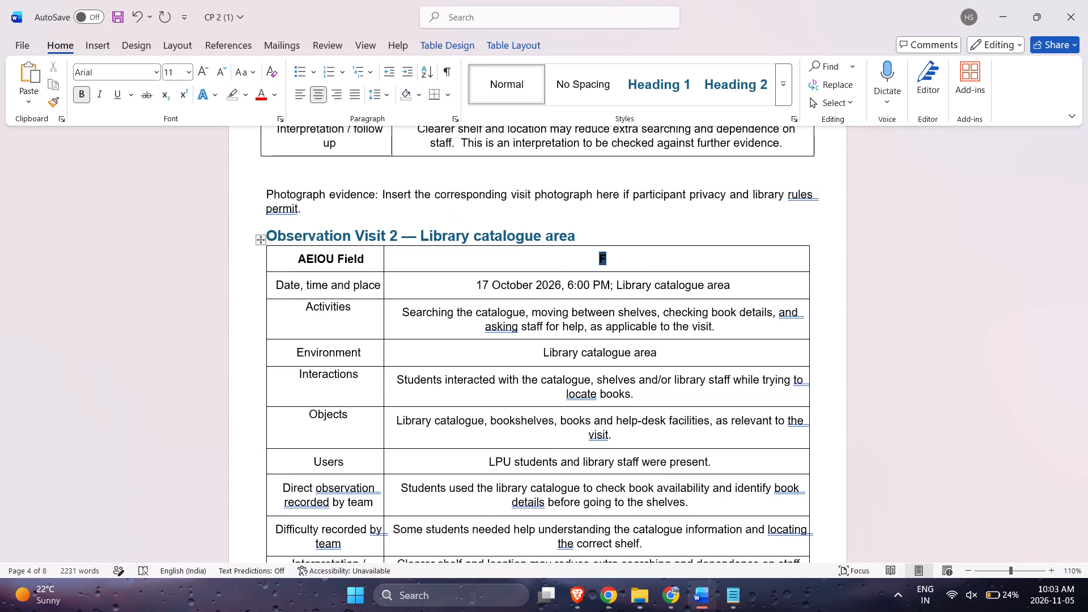
{"action": "type", "text": "ie"}
{"action": "key", "text": "BackSpace"}
{"action": "key", "text": "BackSpace"}
{"action": "key", "text": "BackSpace"}
{"action": "type", "text": "Field Notes"}
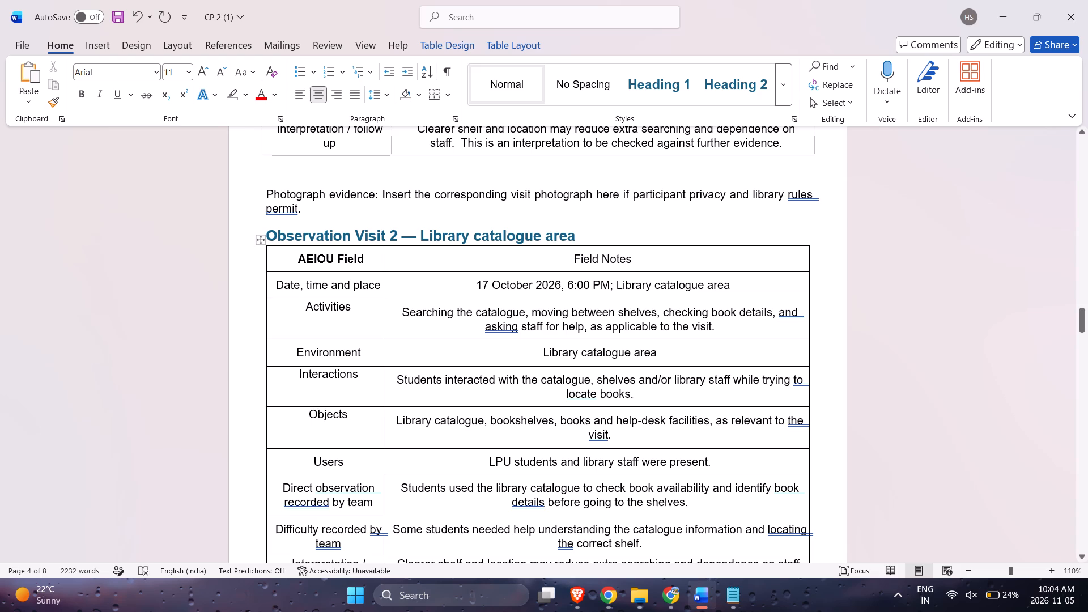
{"action": "left_click_drag", "start_coordinate": [572, 260], "coordinate": [626, 263]}
{"action": "left_click", "coordinate": [643, 311]}
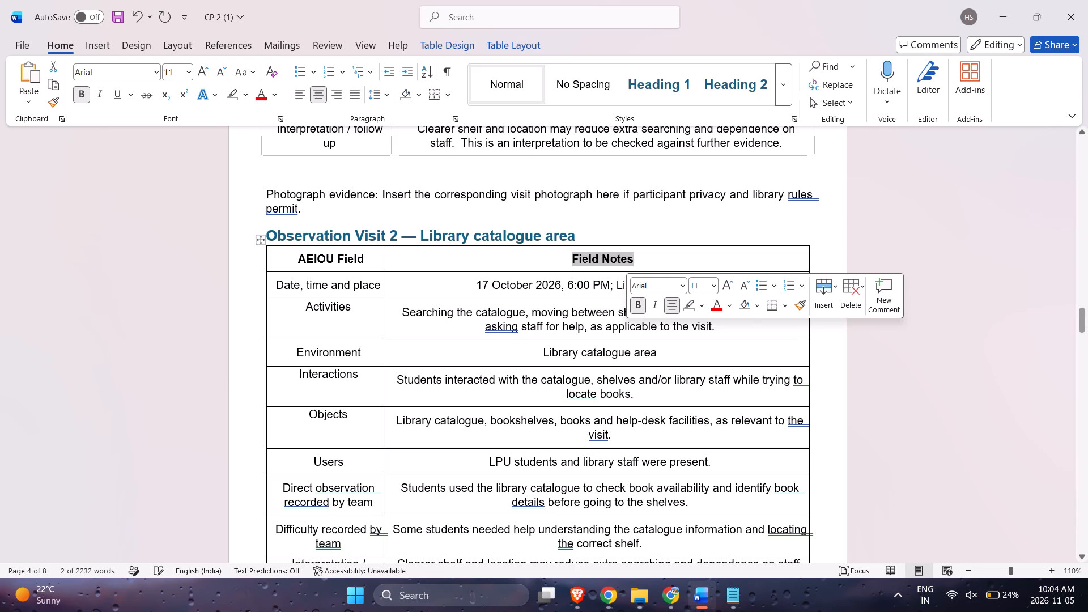
{"action": "left_click", "coordinate": [957, 362]}
Look over the Observation Visit 3 table and the Empathy Map section for formatting that still needs cleaning up.
{"action": "scroll", "coordinate": [957, 362], "scroll_direction": "down", "scroll_amount": 4}
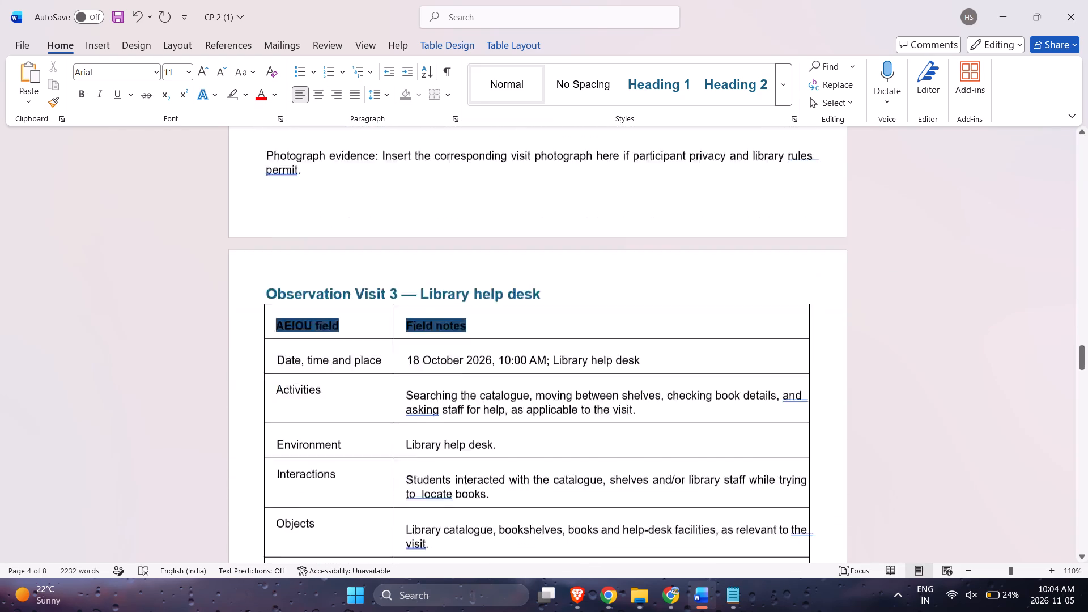
{"action": "scroll", "coordinate": [957, 362], "scroll_direction": "down", "scroll_amount": 2}
{"action": "scroll", "coordinate": [957, 362], "scroll_direction": "up", "scroll_amount": 1}
{"action": "scroll", "coordinate": [957, 362], "scroll_direction": "down", "scroll_amount": 1}
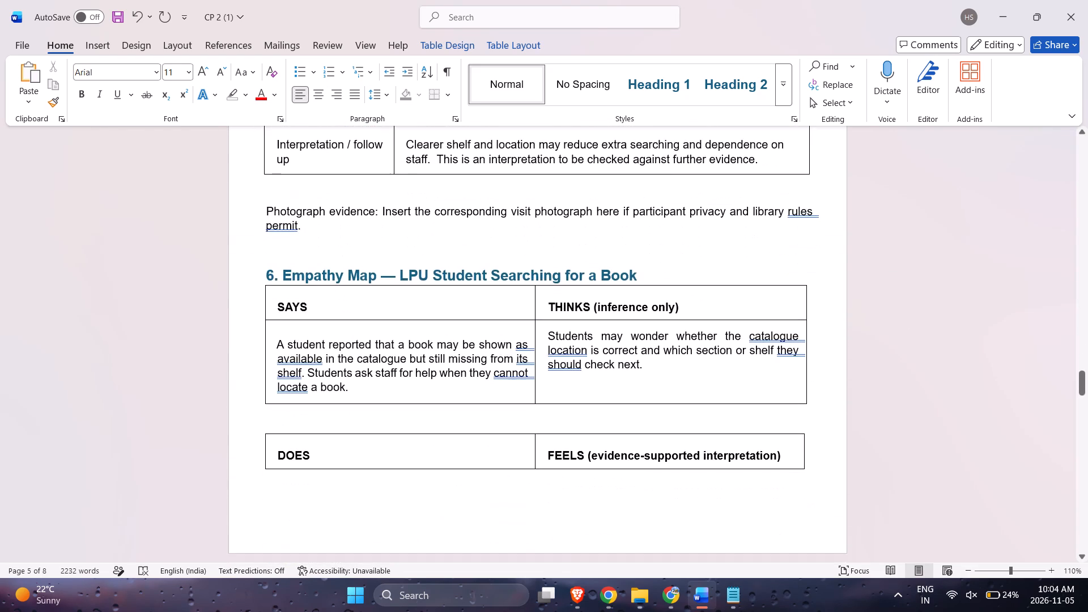
{"action": "scroll", "coordinate": [957, 362], "scroll_direction": "down", "scroll_amount": 1}
{"action": "scroll", "coordinate": [957, 362], "scroll_direction": "up", "scroll_amount": 2}
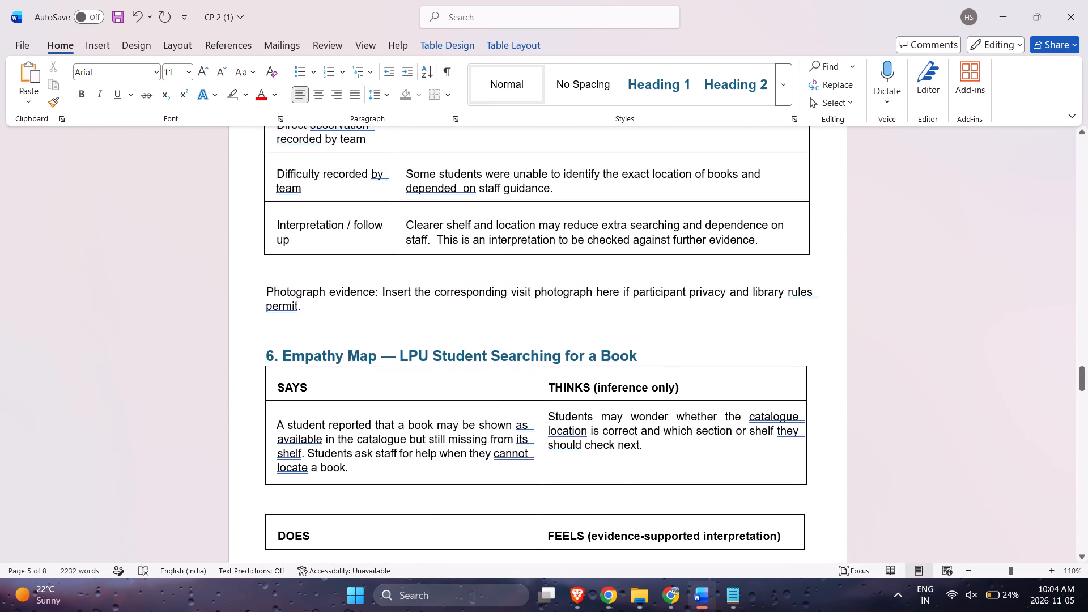
{"action": "scroll", "coordinate": [957, 362], "scroll_direction": "up", "scroll_amount": 2}
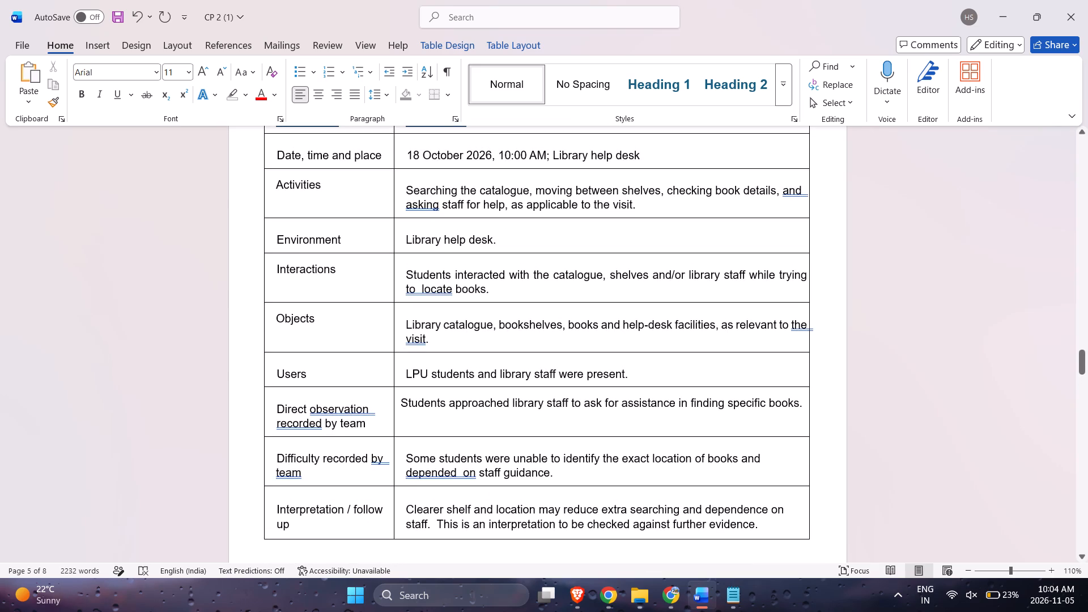
{"action": "scroll", "coordinate": [886, 362], "scroll_direction": "up", "scroll_amount": 1}
{"action": "scroll", "coordinate": [550, 296], "scroll_direction": "up", "scroll_amount": 3}
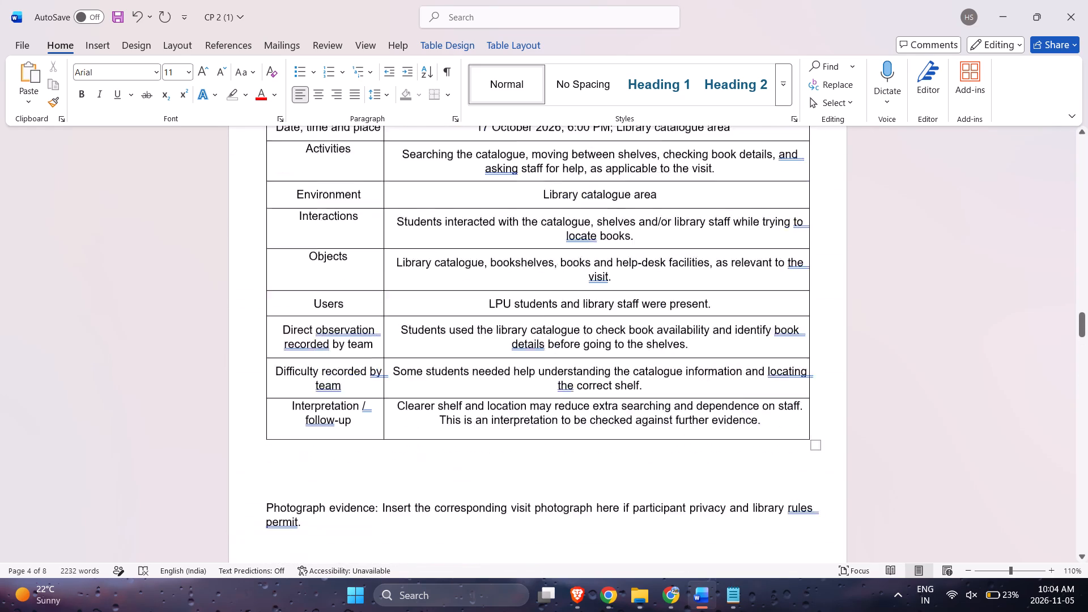
{"action": "scroll", "coordinate": [550, 296], "scroll_direction": "up", "scroll_amount": 1}
{"action": "scroll", "coordinate": [550, 296], "scroll_direction": "down", "scroll_amount": 4}
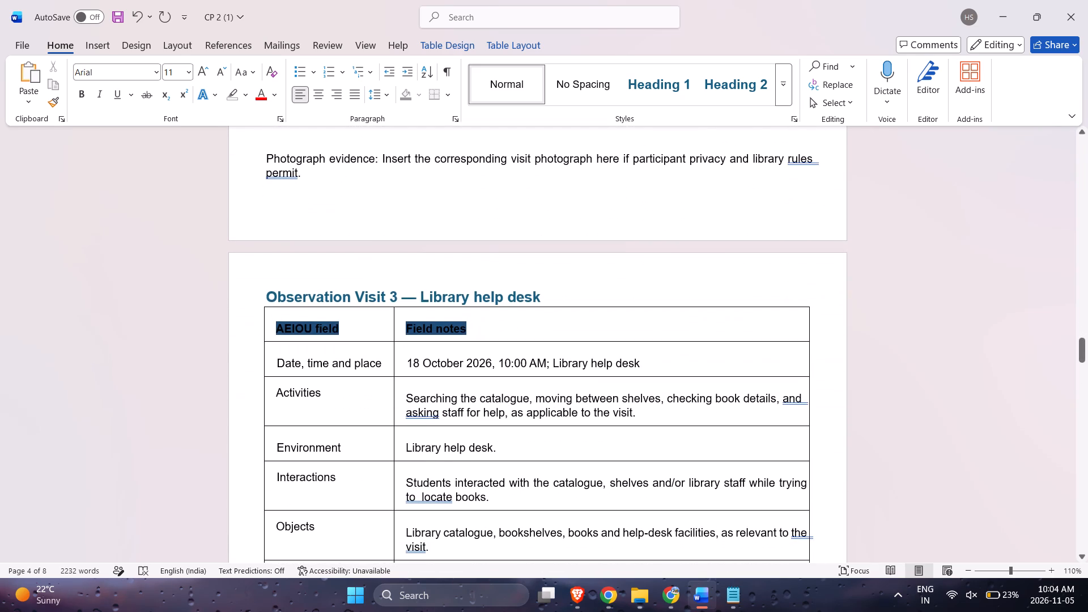
Replace the dark-shaded "AEIOU field" header in the Observation Visit 3 table with unshaded bold text "AEIOU Field".
{"action": "left_click_drag", "start_coordinate": [274, 325], "coordinate": [336, 326]}
{"action": "left_click_drag", "start_coordinate": [336, 326], "coordinate": [343, 325]}
{"action": "key", "text": "BackSpace"}
{"action": "key", "text": "shift+a"}
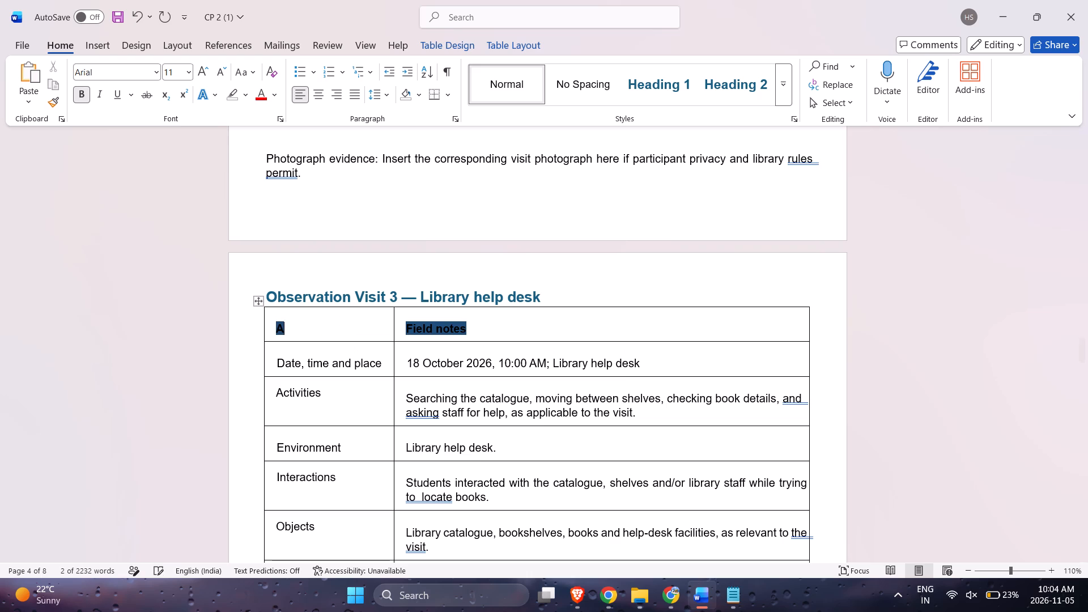
{"action": "key", "text": "BackSpace"}
{"action": "key", "text": "shift+a"}
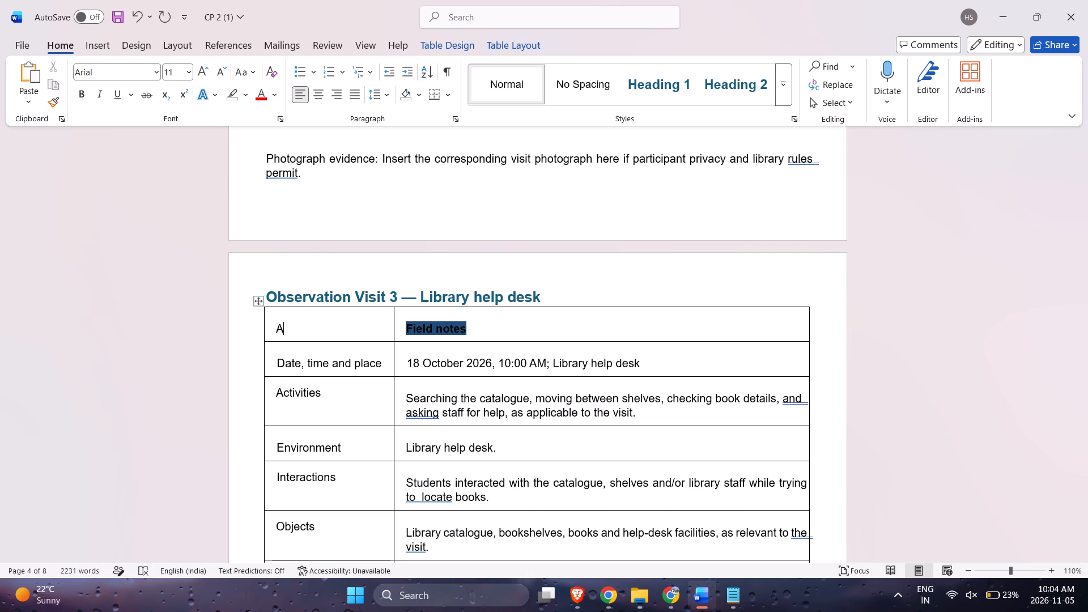
{"action": "key", "text": "shift+BackSpace"}
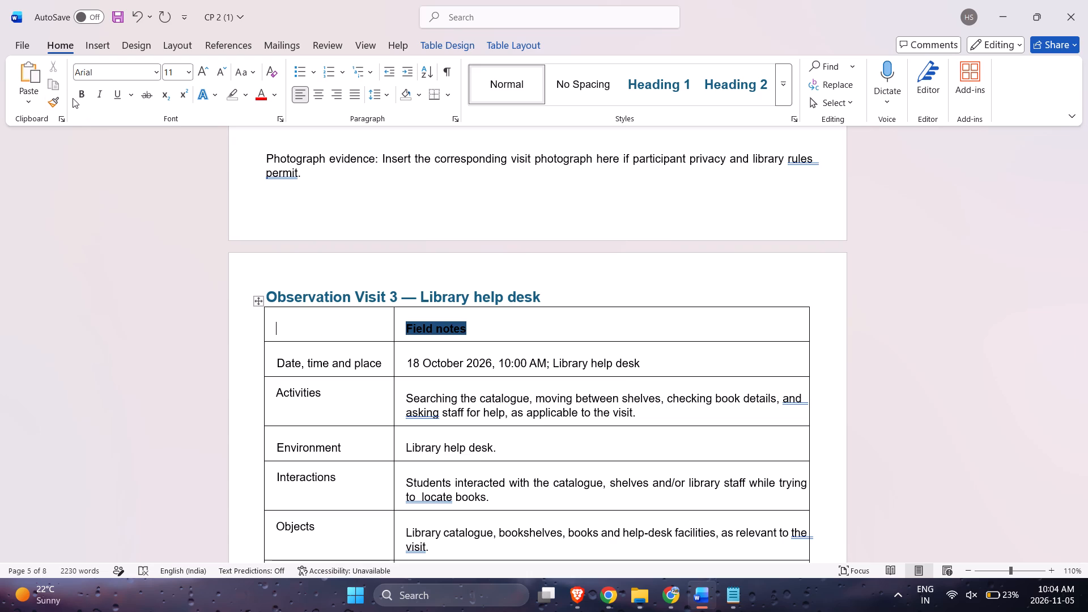
{"action": "left_click", "coordinate": [81, 97]}
{"action": "type", "text": "AEIOU F"}
{"action": "type", "text": "ield"}
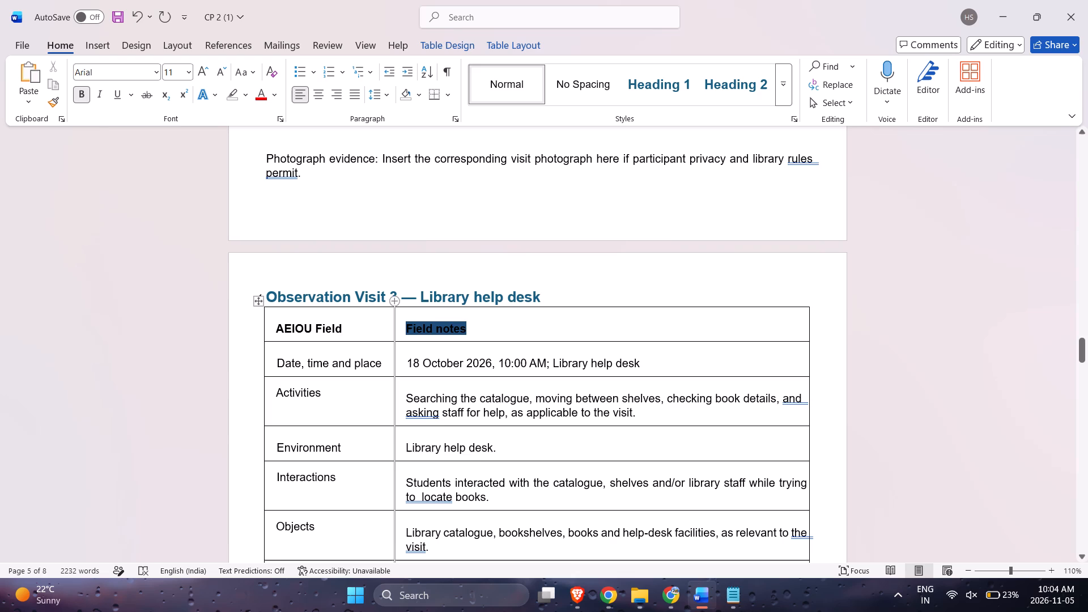
Replace the dark-shaded "Field notes" header in the Observation Visit 3 table with unshaded bold text "Field Notes".
{"action": "left_click_drag", "start_coordinate": [405, 331], "coordinate": [464, 331]}
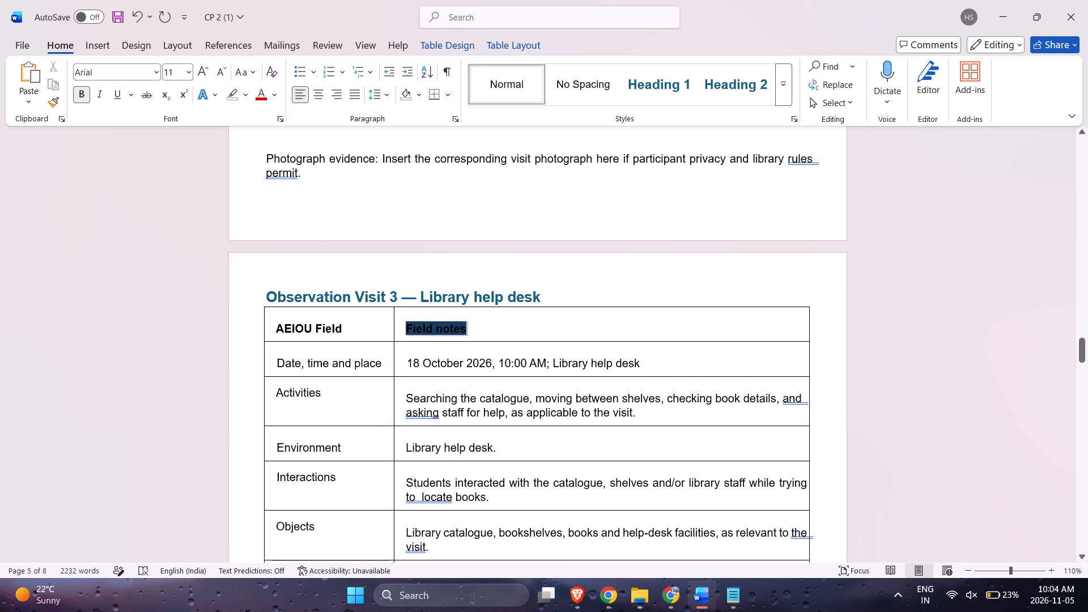
{"action": "left_click_drag", "start_coordinate": [464, 331], "coordinate": [464, 330]}
{"action": "key", "text": "BackSpace"}
{"action": "type", "text": "Fi"}
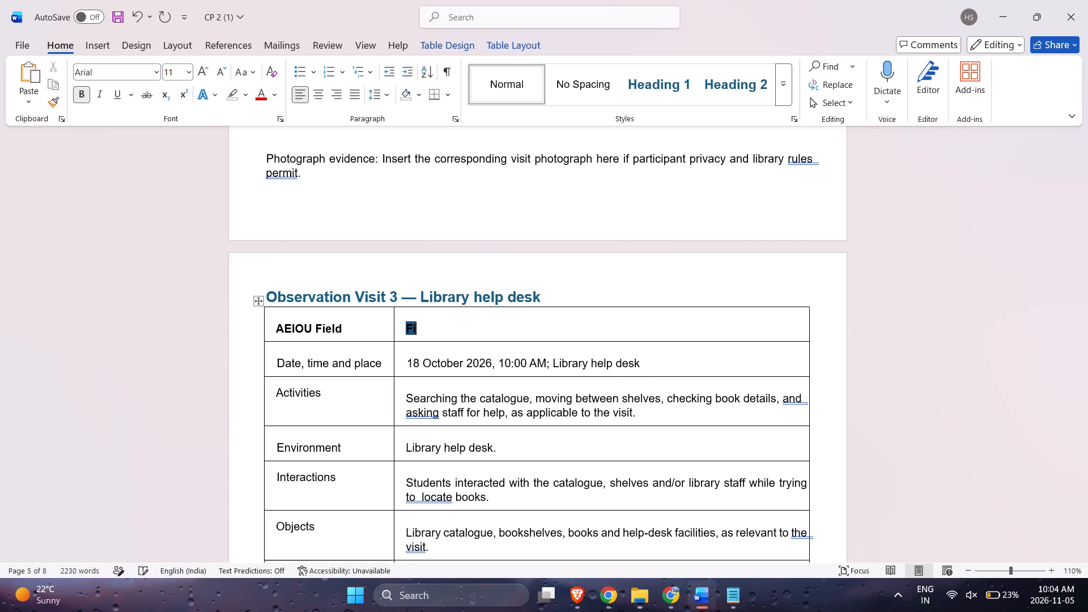
{"action": "key", "text": "BackSpace"}
{"action": "key", "text": "BackSpace"}
{"action": "type", "text": "Field Notes"}
{"action": "left_click_drag", "start_coordinate": [474, 326], "coordinate": [411, 327]}
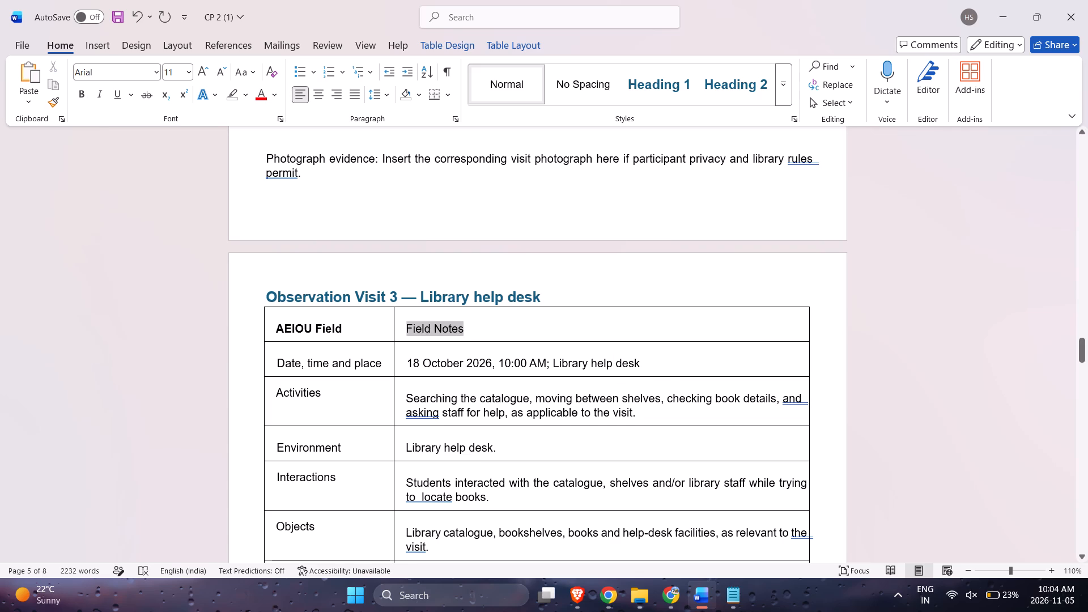
{"action": "left_click_drag", "start_coordinate": [411, 327], "coordinate": [409, 326]}
{"action": "left_click", "coordinate": [424, 365]}
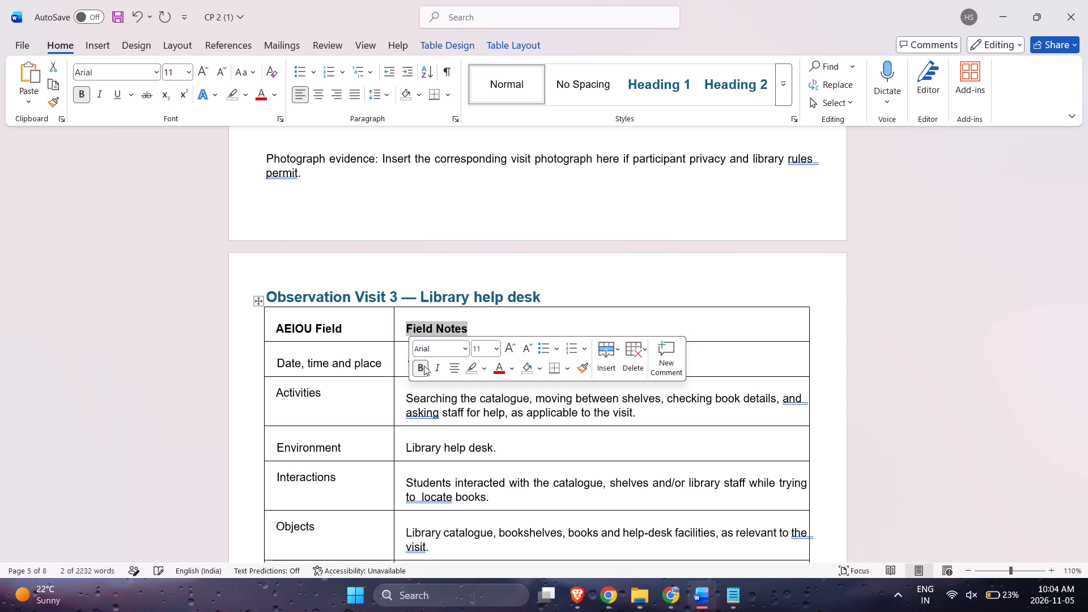
{"action": "left_click", "coordinate": [490, 327]}
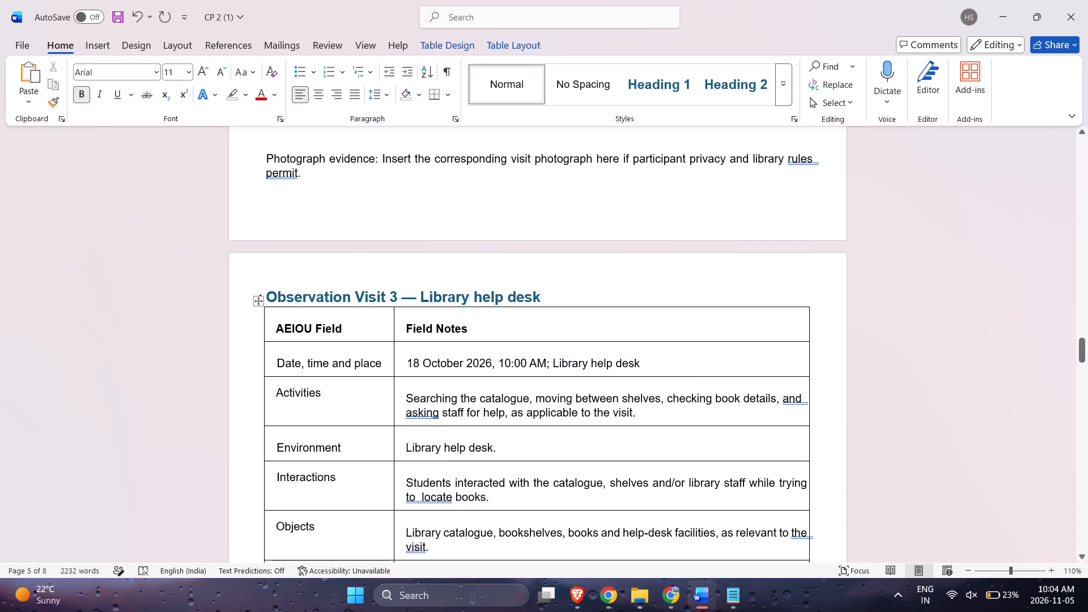
Centre the text in both columns of the Observation Visit 3 table.
{"action": "left_click", "coordinate": [328, 307]}
{"action": "left_click", "coordinate": [369, 352]}
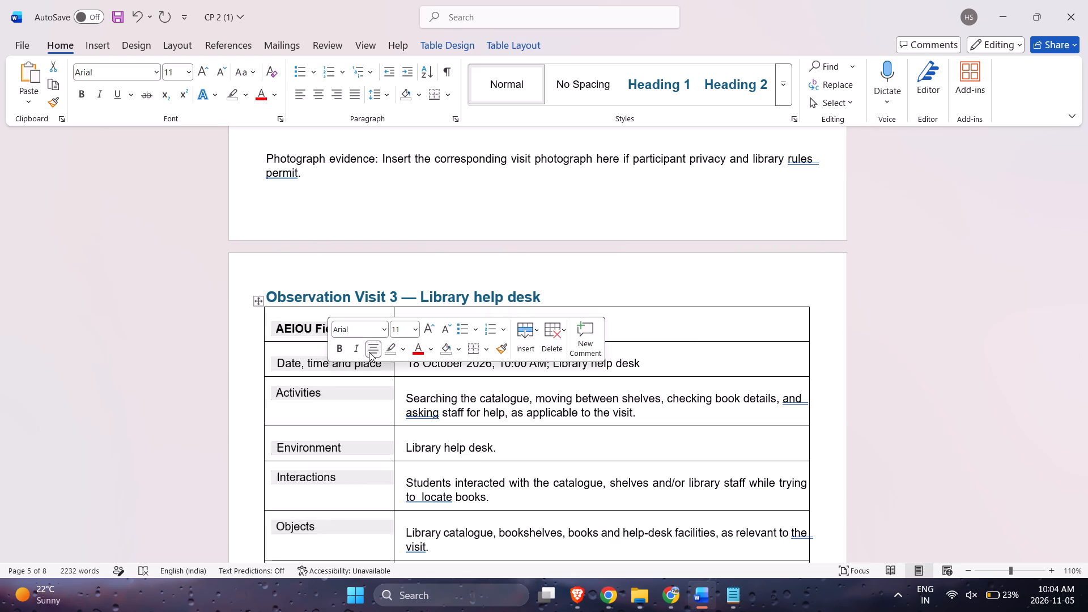
{"action": "left_click", "coordinate": [547, 314]}
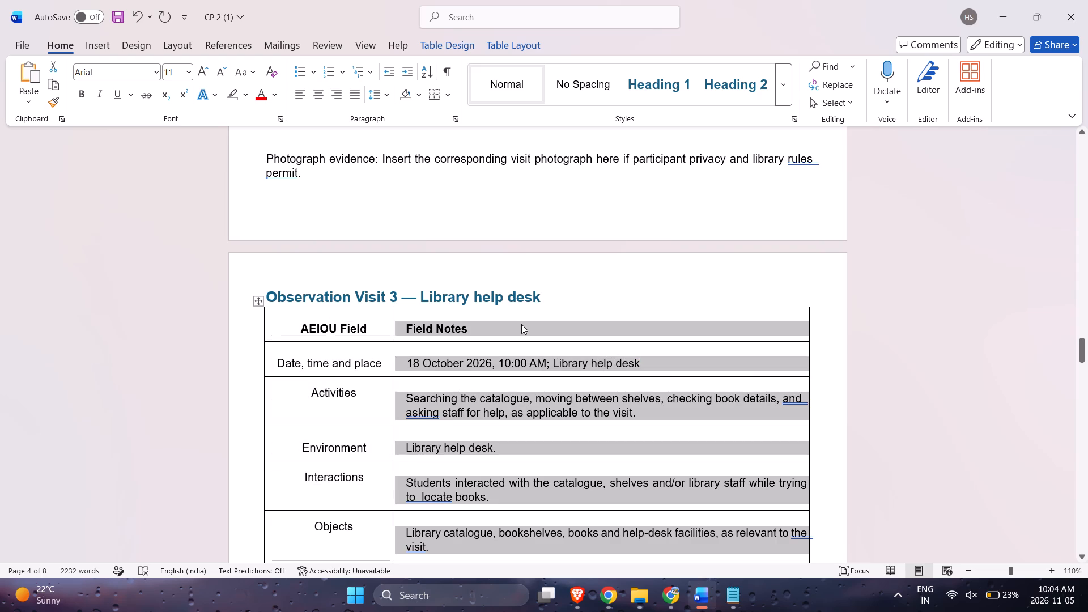
{"action": "right_click", "coordinate": [545, 320]}
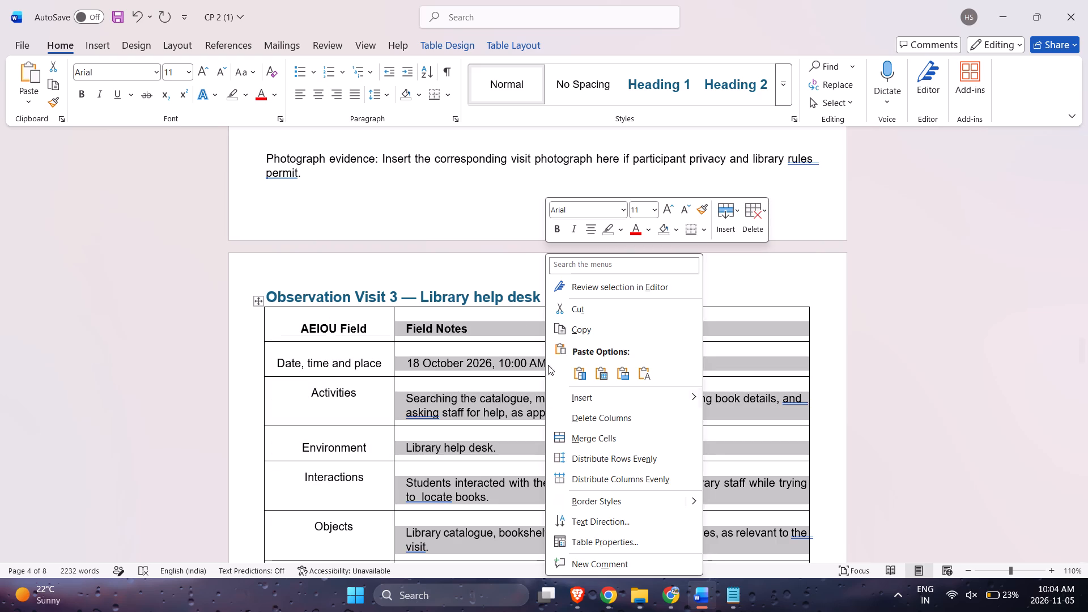
{"action": "left_click", "coordinate": [588, 228]}
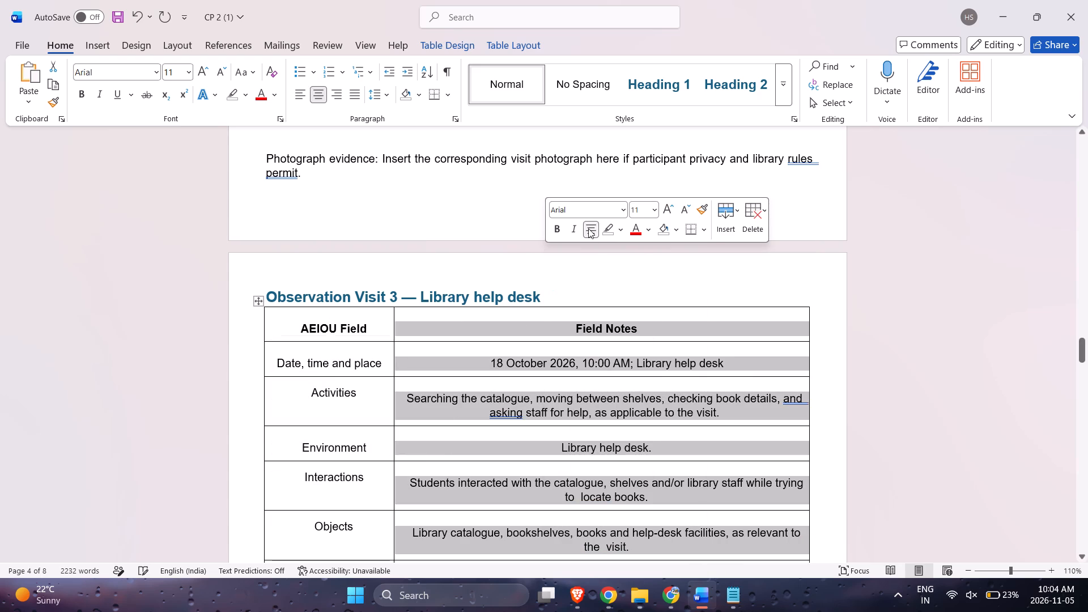
{"action": "left_click", "coordinate": [724, 274]}
Resize the whole Observation Visit 3 table to be shorter and slightly wider, making its rows more compact.
{"action": "scroll", "coordinate": [724, 274], "scroll_direction": "down", "scroll_amount": 2}
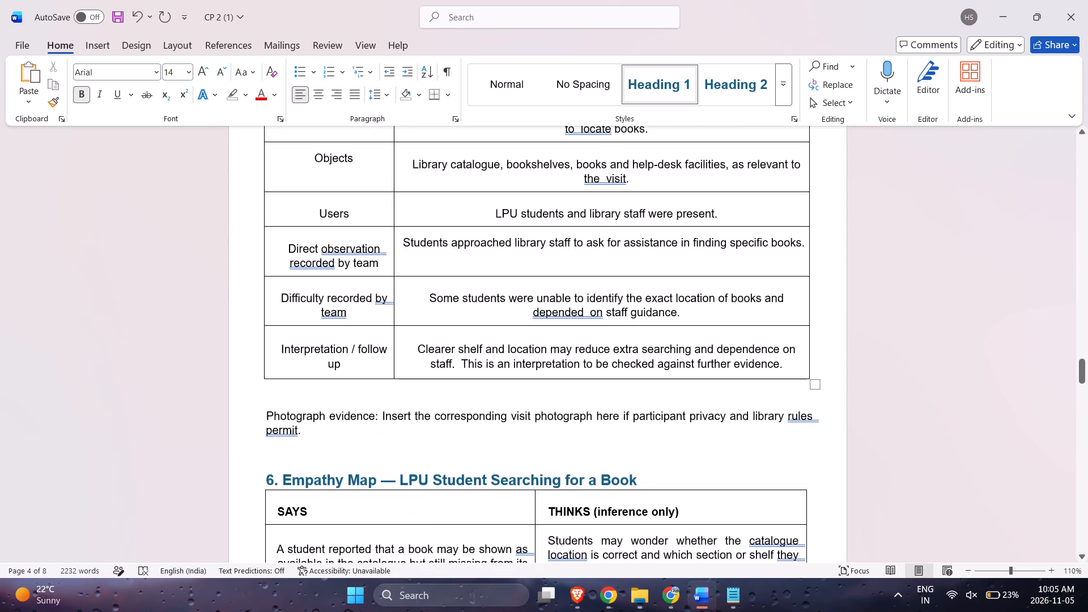
{"action": "left_click_drag", "start_coordinate": [817, 381], "coordinate": [815, 292]}
Review the formatting from the Empathy Map through Preliminary Patterns and Interpretation to the Team declaration table.
{"action": "scroll", "coordinate": [698, 342], "scroll_direction": "down", "scroll_amount": 3}
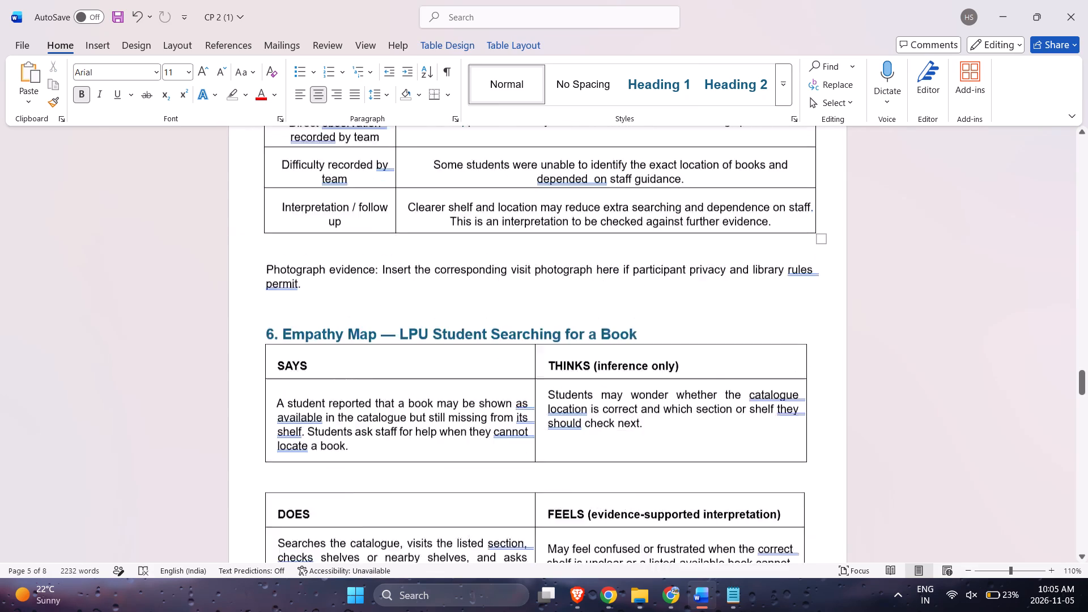
{"action": "scroll", "coordinate": [698, 342], "scroll_direction": "down", "scroll_amount": 1}
{"action": "scroll", "coordinate": [698, 342], "scroll_direction": "up", "scroll_amount": 1}
{"action": "scroll", "coordinate": [698, 342], "scroll_direction": "down", "scroll_amount": 1}
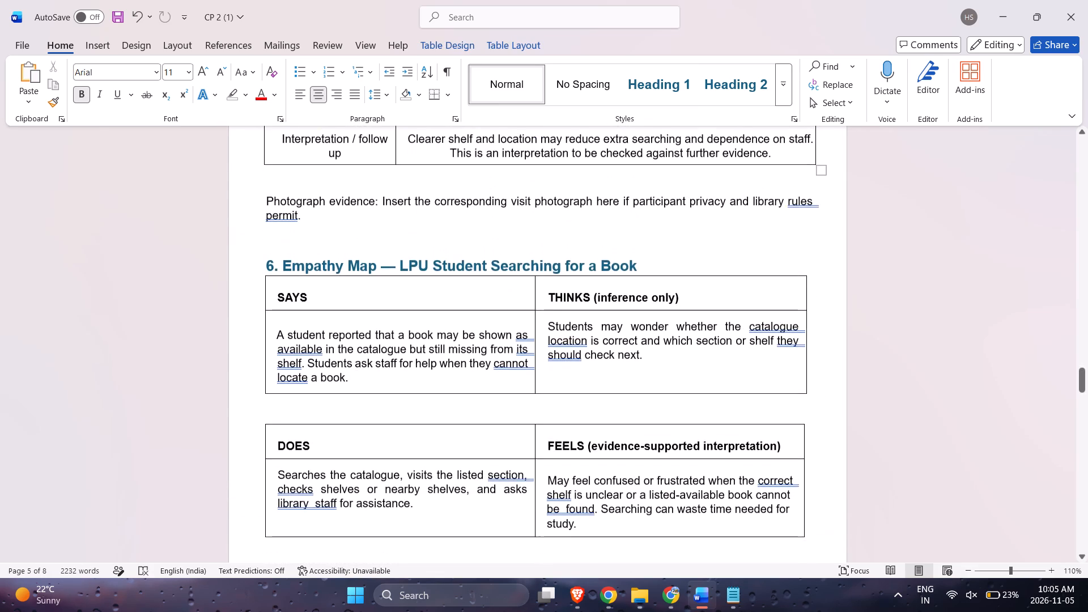
{"action": "scroll", "coordinate": [698, 342], "scroll_direction": "down", "scroll_amount": 2}
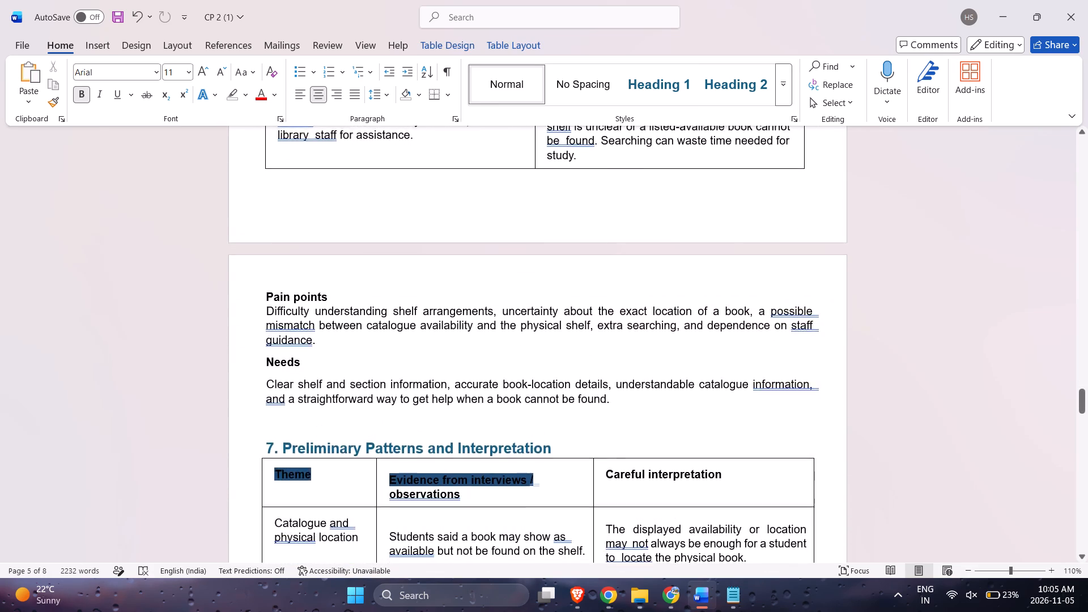
{"action": "scroll", "coordinate": [698, 342], "scroll_direction": "down", "scroll_amount": 7}
{"action": "scroll", "coordinate": [698, 342], "scroll_direction": "up", "scroll_amount": 3}
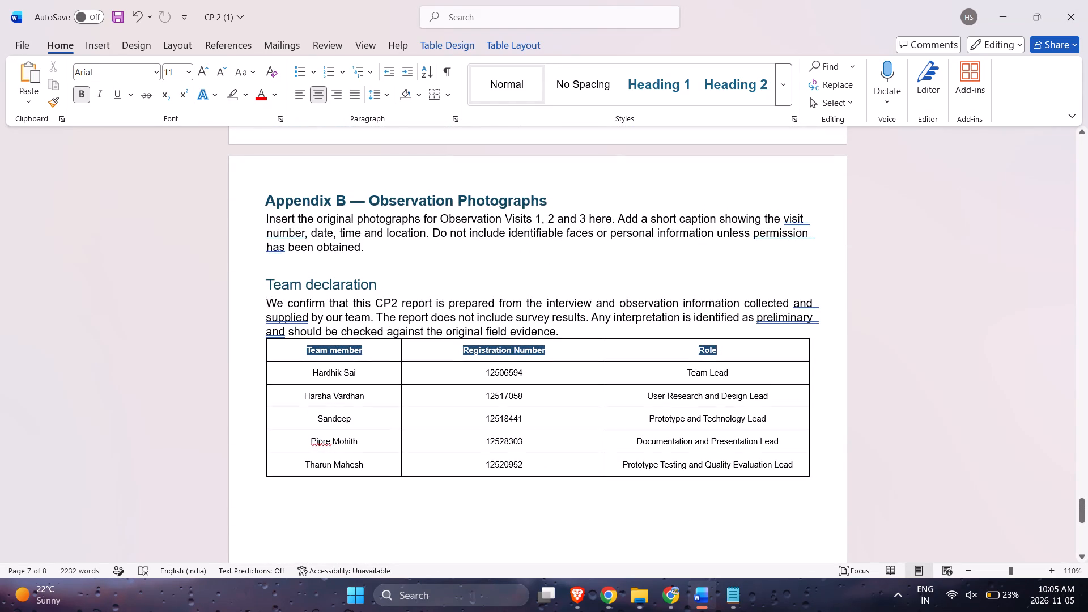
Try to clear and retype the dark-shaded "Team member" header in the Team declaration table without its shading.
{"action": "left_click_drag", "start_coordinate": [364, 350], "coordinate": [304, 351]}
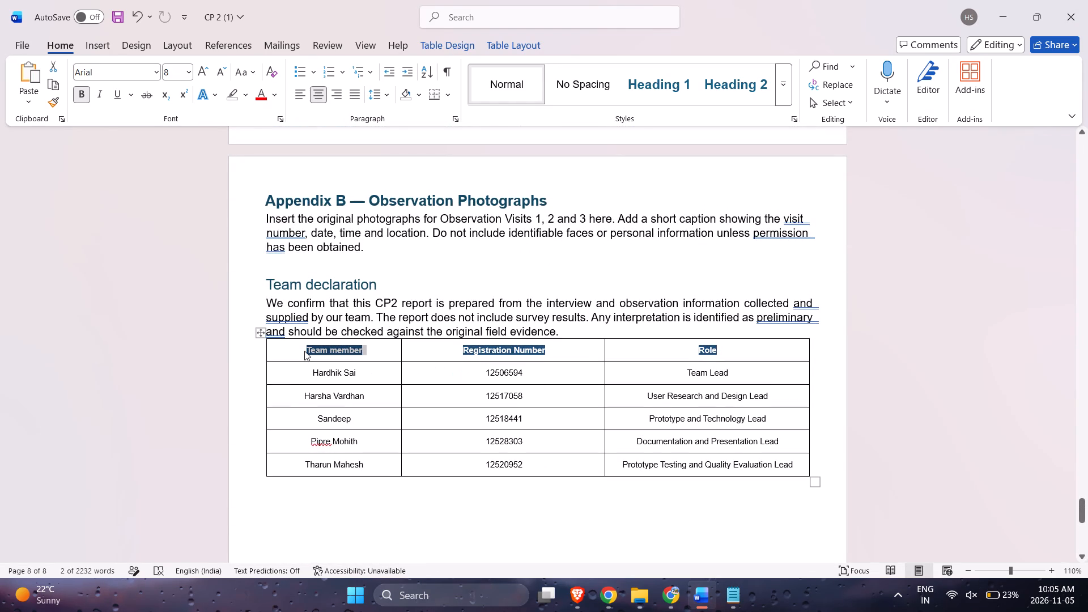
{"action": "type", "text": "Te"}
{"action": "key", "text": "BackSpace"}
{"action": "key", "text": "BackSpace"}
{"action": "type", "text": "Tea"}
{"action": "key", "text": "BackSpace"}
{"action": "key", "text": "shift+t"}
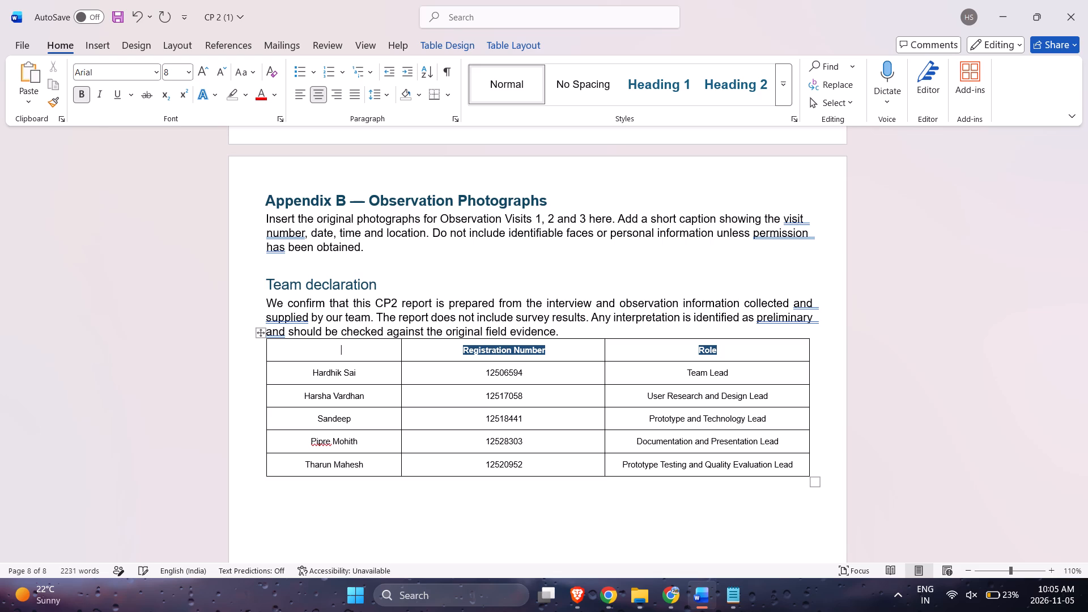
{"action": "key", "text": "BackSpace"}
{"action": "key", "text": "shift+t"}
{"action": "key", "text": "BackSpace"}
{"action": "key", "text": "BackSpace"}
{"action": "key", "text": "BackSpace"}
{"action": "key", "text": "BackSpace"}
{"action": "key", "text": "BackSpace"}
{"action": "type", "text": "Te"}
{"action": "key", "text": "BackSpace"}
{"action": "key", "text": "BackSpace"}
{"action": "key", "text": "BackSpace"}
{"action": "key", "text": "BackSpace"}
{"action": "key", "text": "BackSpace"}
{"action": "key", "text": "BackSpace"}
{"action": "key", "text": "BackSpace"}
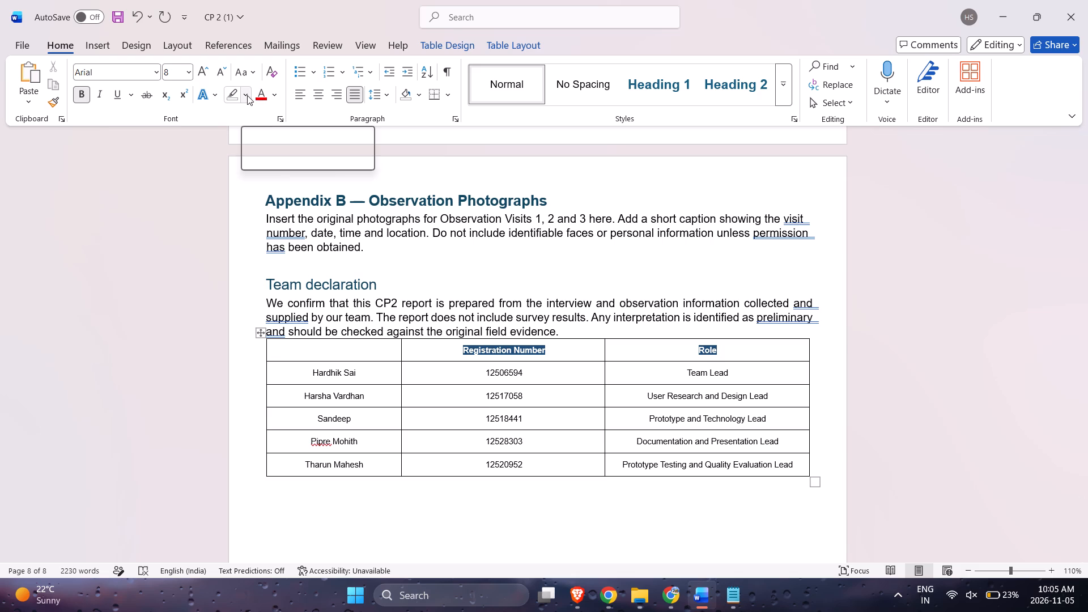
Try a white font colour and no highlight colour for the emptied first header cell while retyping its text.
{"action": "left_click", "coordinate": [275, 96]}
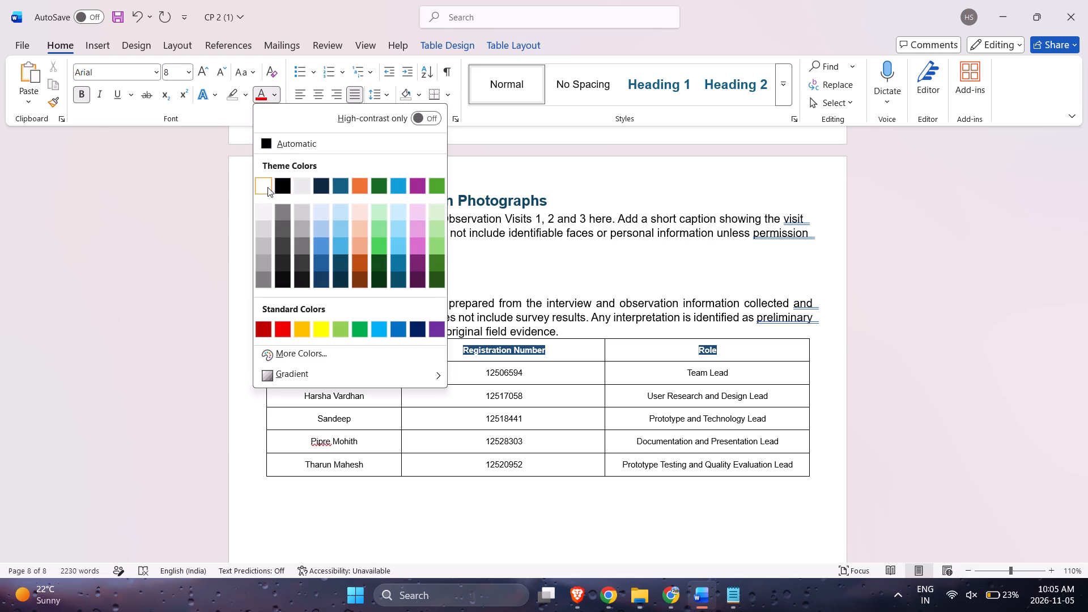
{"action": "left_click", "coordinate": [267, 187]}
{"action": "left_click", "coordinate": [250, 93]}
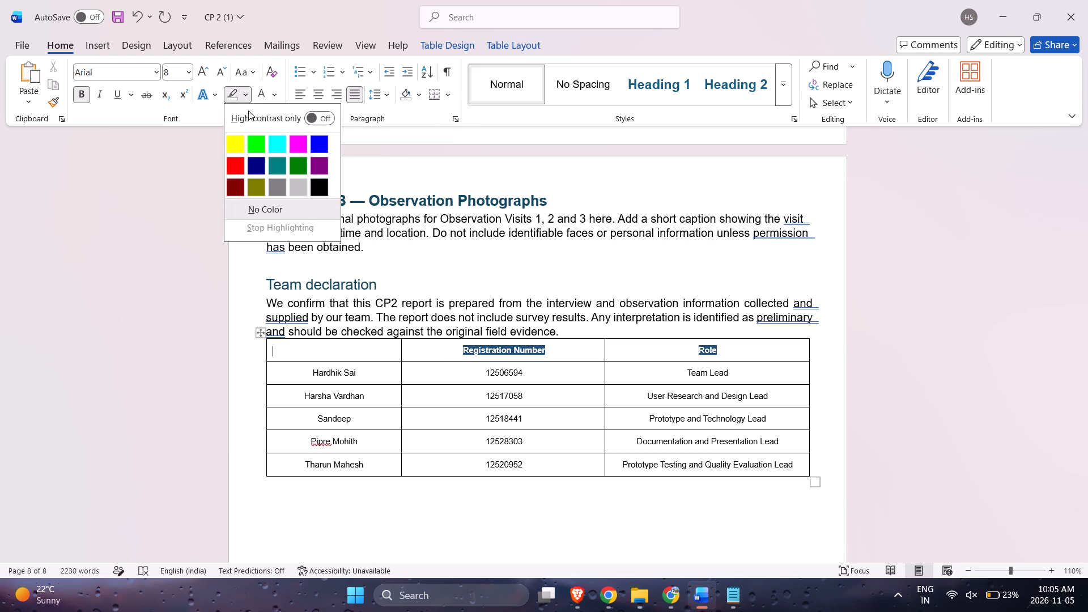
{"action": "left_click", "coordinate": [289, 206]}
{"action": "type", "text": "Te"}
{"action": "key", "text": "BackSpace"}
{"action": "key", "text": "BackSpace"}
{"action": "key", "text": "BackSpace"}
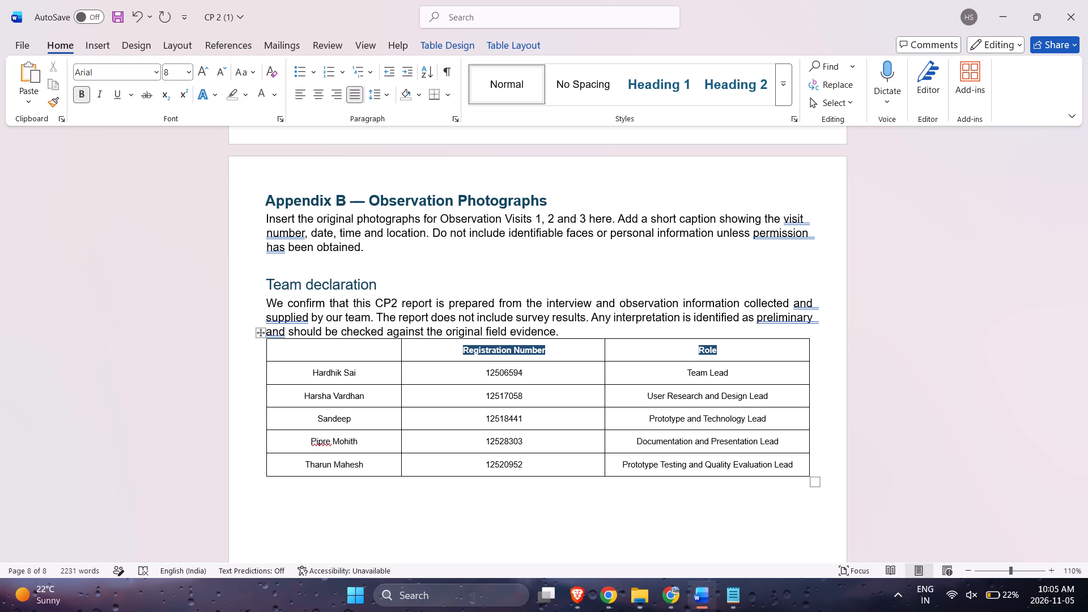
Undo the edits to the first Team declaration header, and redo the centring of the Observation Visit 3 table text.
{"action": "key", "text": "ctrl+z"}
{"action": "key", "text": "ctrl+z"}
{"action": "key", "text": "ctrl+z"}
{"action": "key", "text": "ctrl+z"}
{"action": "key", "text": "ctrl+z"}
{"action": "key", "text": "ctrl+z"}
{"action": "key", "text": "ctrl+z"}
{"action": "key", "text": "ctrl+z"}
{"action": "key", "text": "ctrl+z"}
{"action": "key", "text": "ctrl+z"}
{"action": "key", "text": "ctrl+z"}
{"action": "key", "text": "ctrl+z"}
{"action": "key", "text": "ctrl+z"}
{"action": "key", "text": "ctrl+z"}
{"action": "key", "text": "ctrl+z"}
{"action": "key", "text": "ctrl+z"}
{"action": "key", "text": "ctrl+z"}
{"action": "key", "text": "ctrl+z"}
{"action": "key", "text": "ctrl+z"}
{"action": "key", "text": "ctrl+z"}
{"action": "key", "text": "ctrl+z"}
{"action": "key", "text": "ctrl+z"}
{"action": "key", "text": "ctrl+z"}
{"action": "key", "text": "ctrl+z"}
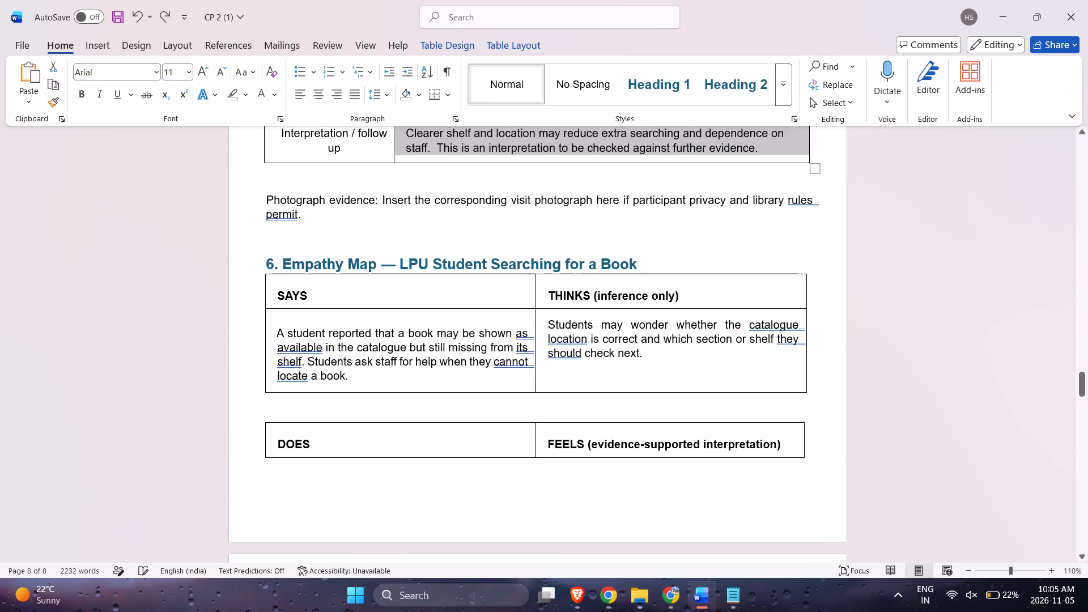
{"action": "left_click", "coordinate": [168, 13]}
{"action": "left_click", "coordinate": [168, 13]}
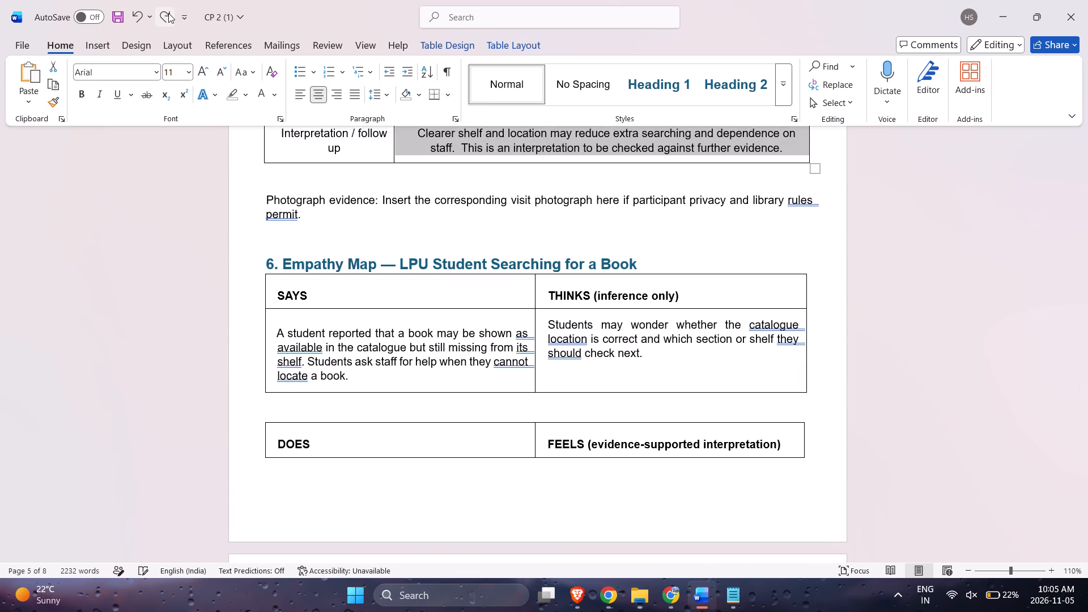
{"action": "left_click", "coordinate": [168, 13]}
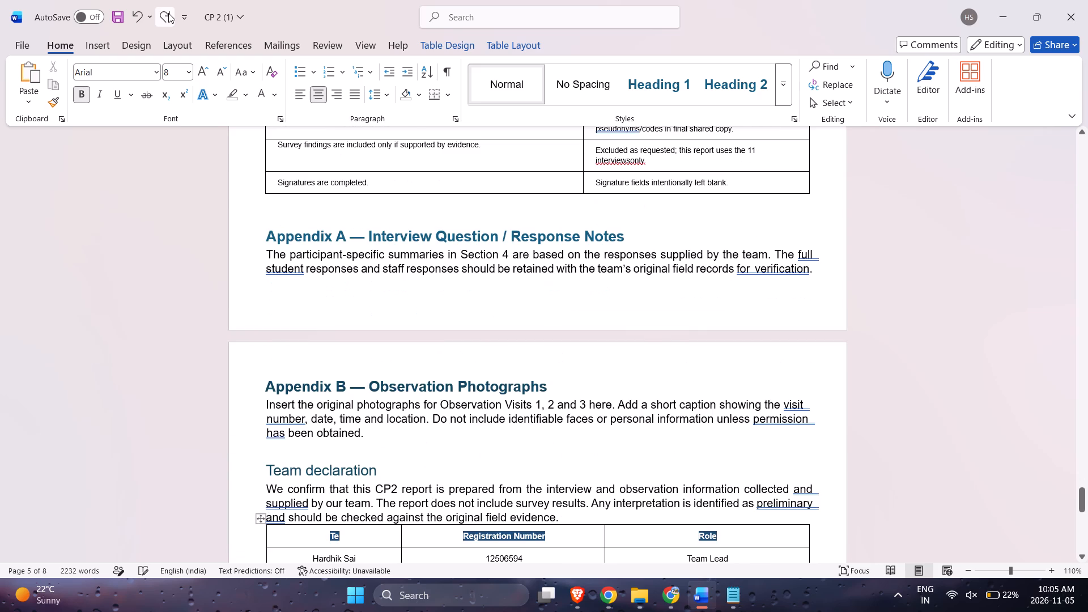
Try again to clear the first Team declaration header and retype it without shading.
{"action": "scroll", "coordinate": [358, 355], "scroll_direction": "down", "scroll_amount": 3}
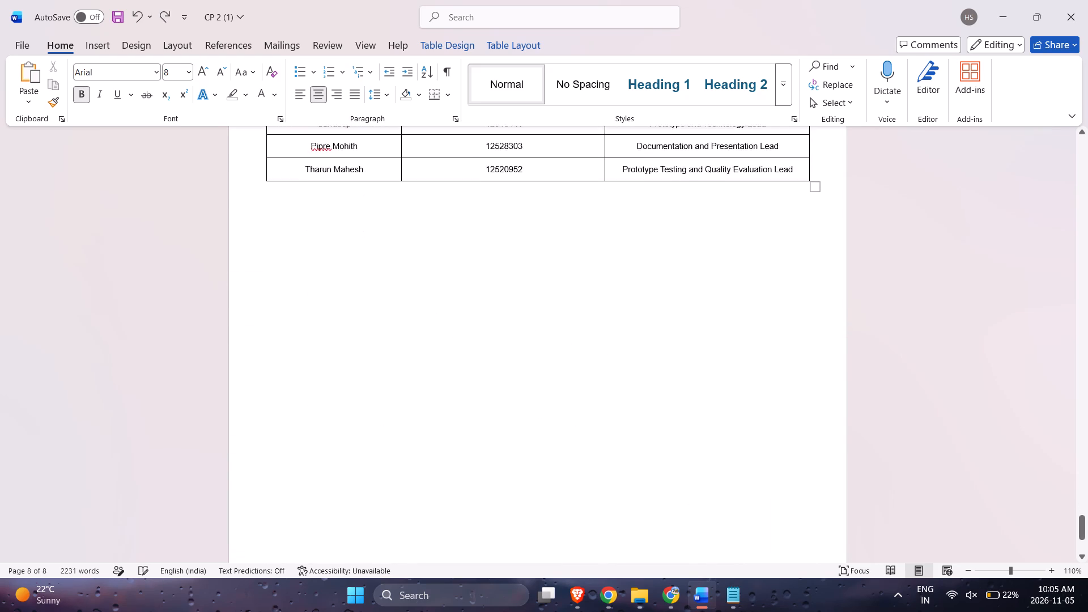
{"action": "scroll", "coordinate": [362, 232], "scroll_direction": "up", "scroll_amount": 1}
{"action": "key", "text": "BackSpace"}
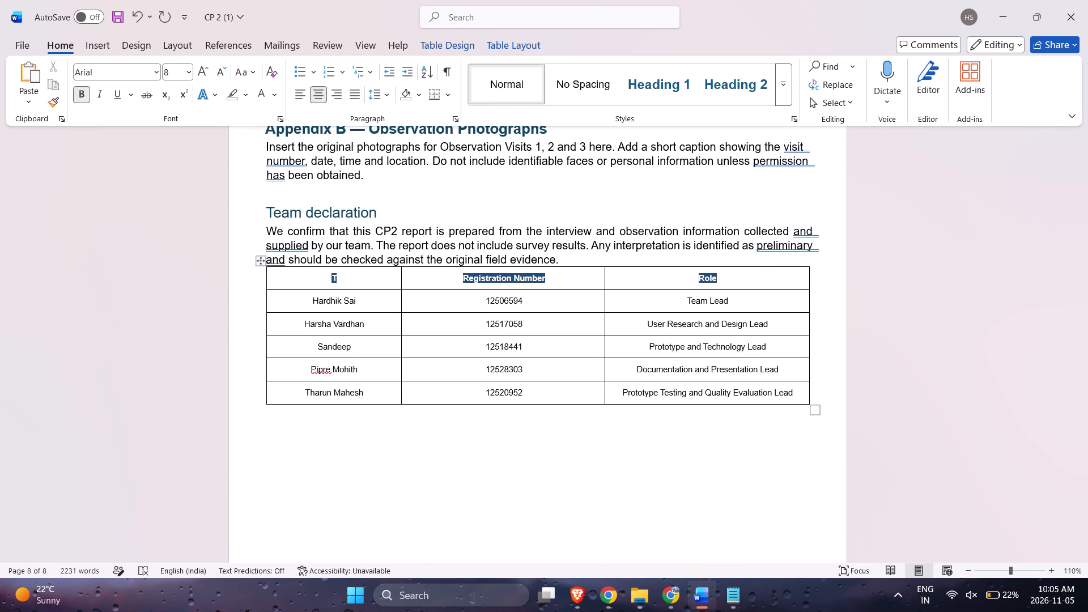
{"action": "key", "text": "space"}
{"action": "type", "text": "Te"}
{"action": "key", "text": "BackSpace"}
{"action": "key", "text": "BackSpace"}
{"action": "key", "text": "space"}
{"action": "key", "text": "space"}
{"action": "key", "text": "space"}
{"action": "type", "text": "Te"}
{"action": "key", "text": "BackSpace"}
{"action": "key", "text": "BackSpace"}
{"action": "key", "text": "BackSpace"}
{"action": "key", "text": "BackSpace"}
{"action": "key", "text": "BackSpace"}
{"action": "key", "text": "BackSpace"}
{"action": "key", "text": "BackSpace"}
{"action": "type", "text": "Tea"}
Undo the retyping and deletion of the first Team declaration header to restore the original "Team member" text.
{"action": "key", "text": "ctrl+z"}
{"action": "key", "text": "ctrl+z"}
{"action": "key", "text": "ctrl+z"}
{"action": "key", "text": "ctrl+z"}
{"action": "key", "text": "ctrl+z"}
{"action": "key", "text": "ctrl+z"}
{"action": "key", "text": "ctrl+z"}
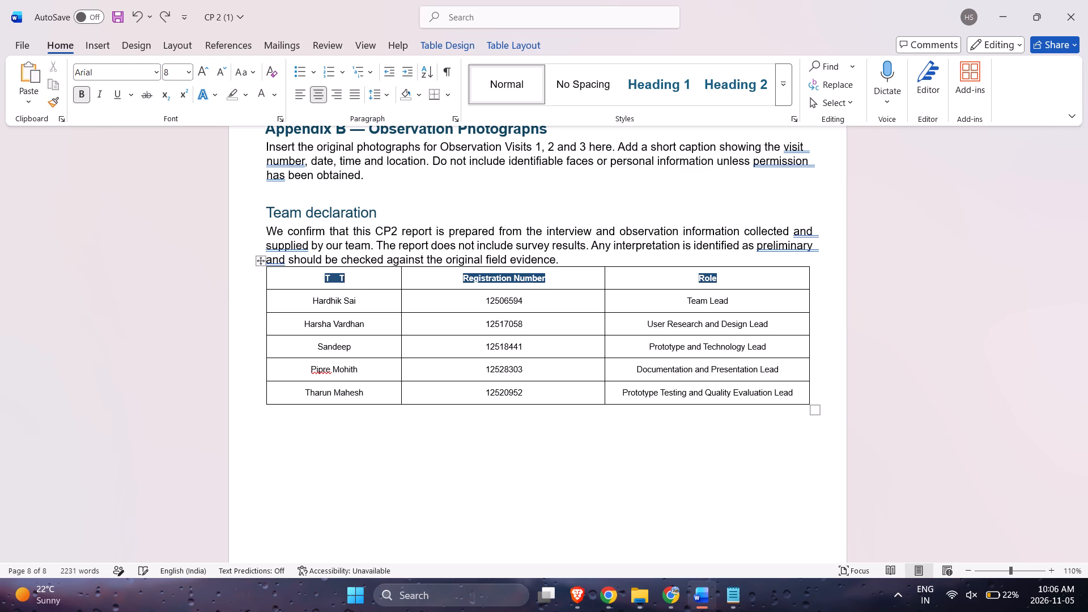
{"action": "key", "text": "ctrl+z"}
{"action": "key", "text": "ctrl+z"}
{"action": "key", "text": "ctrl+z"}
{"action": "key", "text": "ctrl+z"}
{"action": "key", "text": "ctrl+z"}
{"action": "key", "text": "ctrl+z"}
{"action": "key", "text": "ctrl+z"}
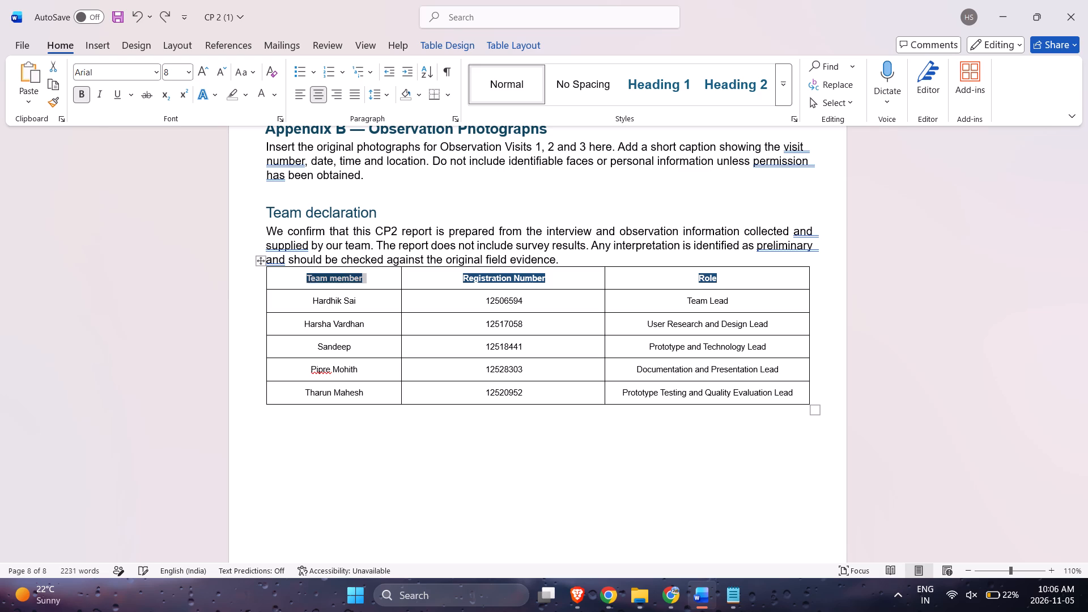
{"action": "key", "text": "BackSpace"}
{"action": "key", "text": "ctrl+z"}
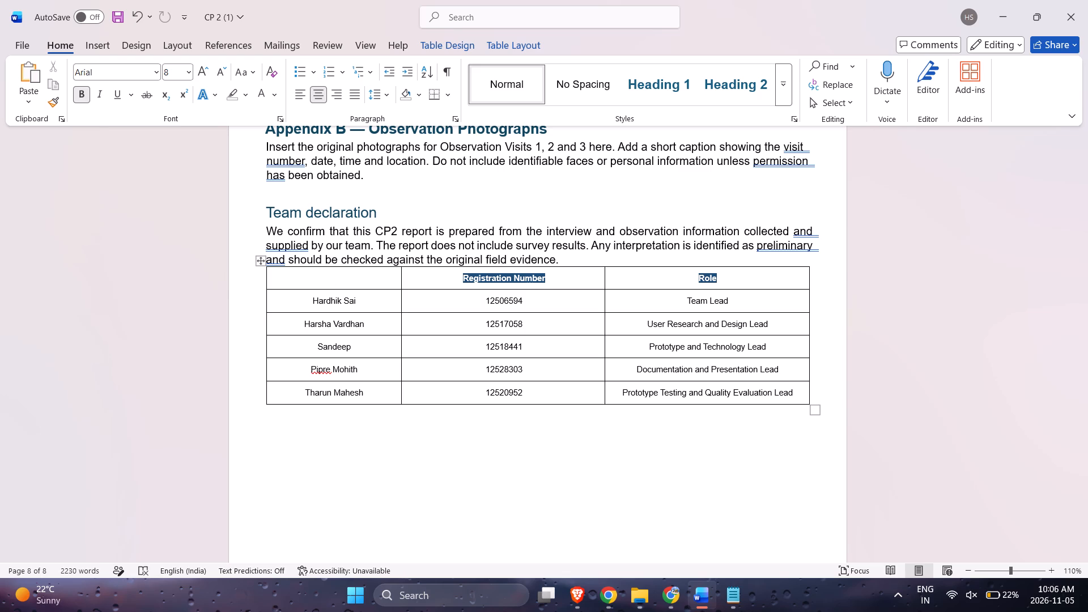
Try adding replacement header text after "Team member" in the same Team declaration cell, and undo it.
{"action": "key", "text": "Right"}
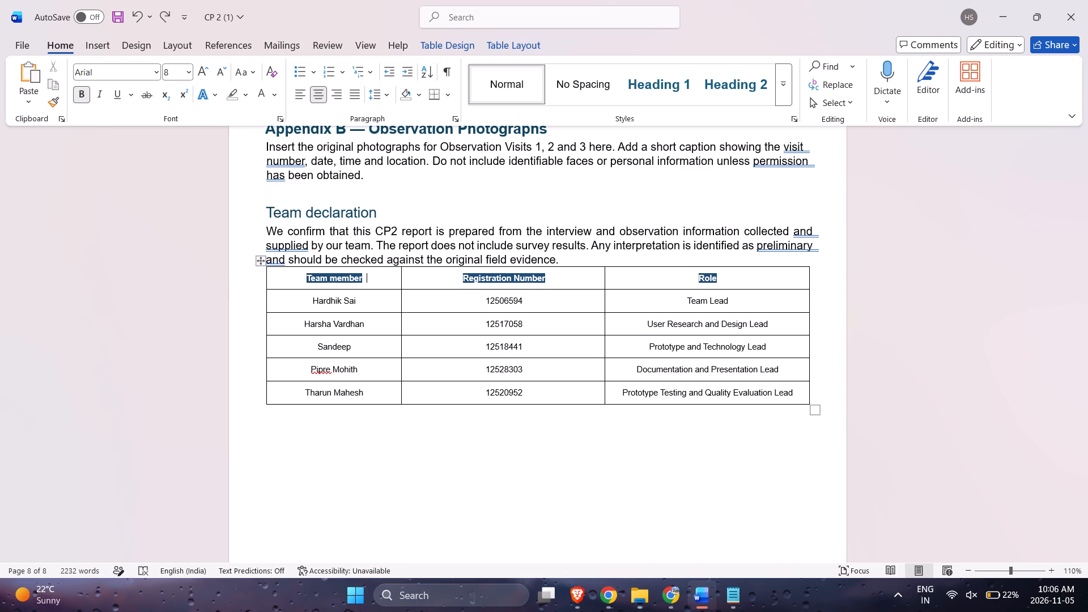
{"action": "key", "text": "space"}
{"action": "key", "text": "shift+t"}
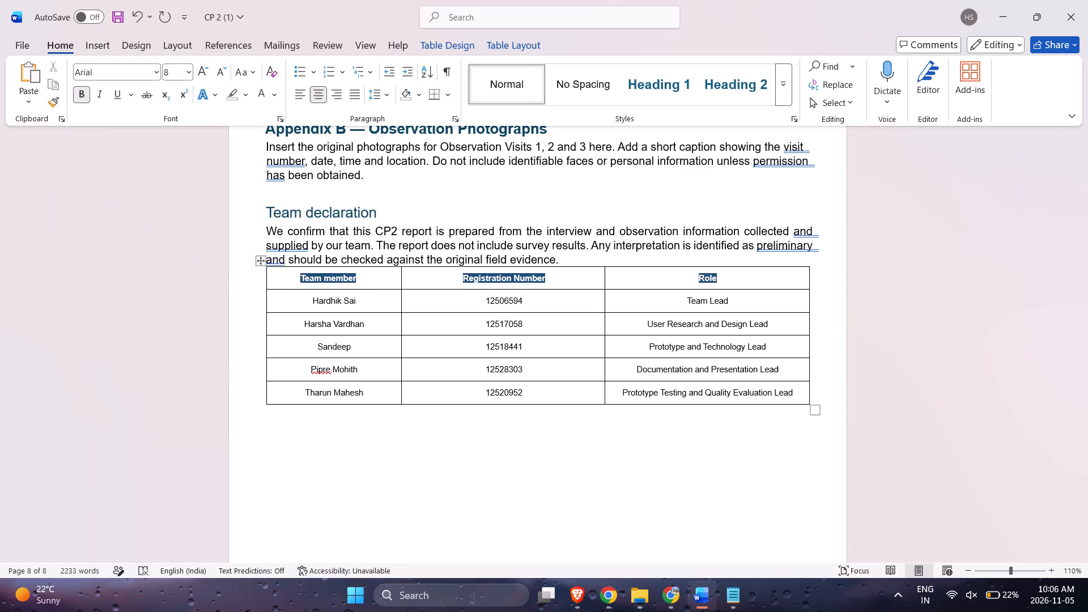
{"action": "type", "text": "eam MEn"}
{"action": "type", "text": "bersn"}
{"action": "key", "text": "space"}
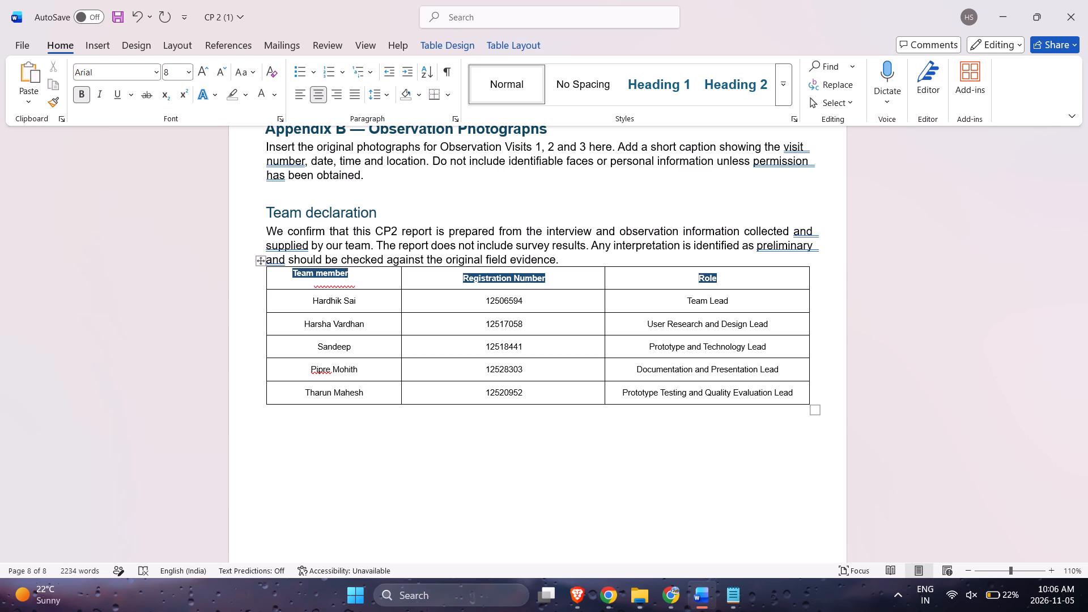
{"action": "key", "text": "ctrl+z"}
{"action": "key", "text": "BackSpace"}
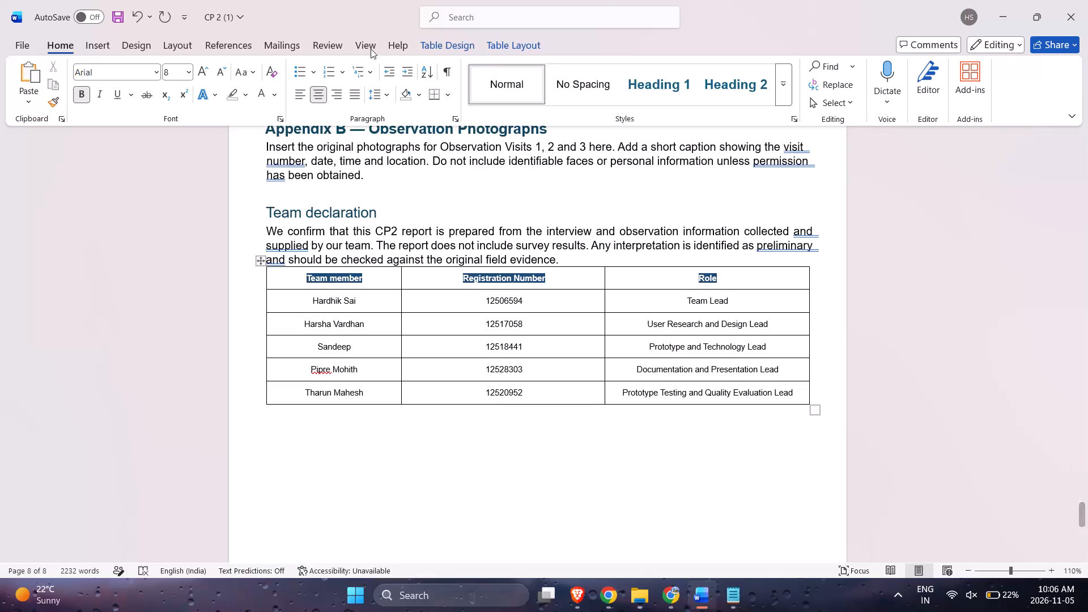
Replace the dark-shaded "Theme" header in the Preliminary Patterns and Interpretation table with unshaded bold text "Theme".
{"action": "scroll", "coordinate": [482, 164], "scroll_direction": "up", "scroll_amount": 14}
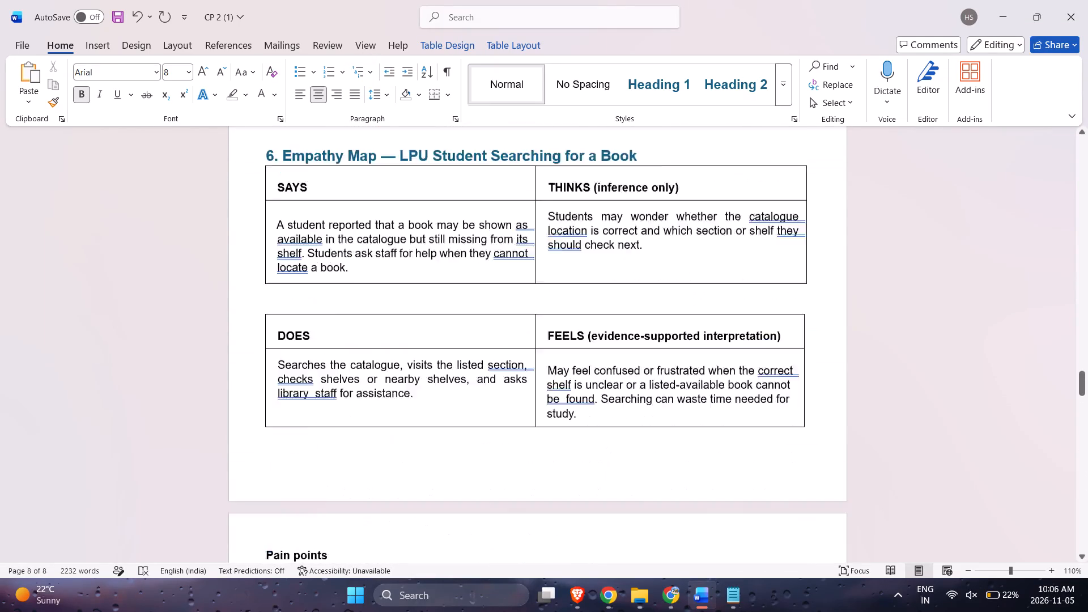
{"action": "scroll", "coordinate": [482, 164], "scroll_direction": "down", "scroll_amount": 2}
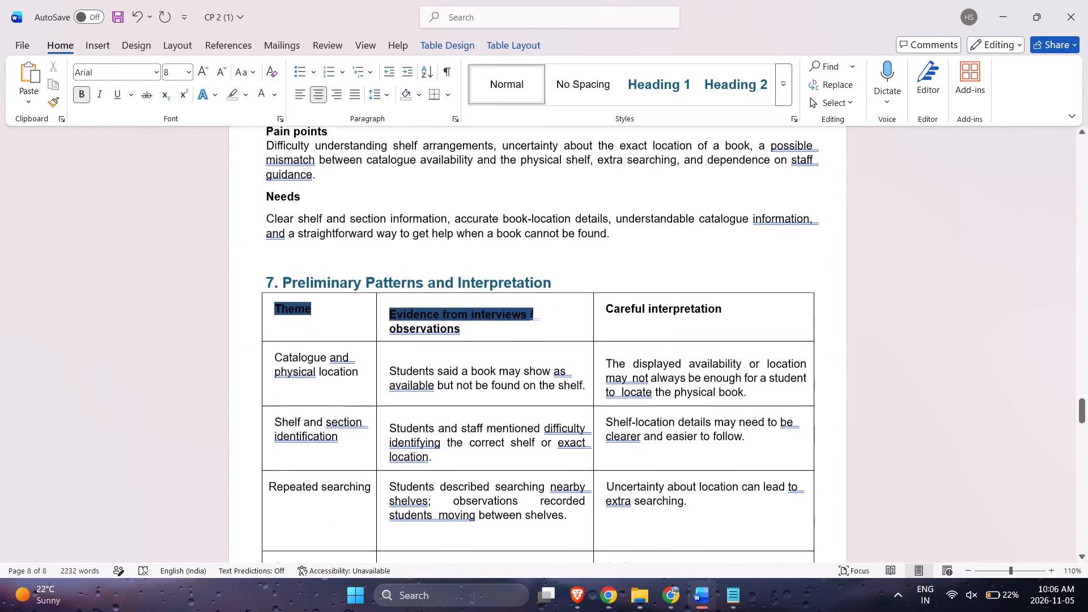
{"action": "left_click_drag", "start_coordinate": [328, 309], "coordinate": [284, 301]}
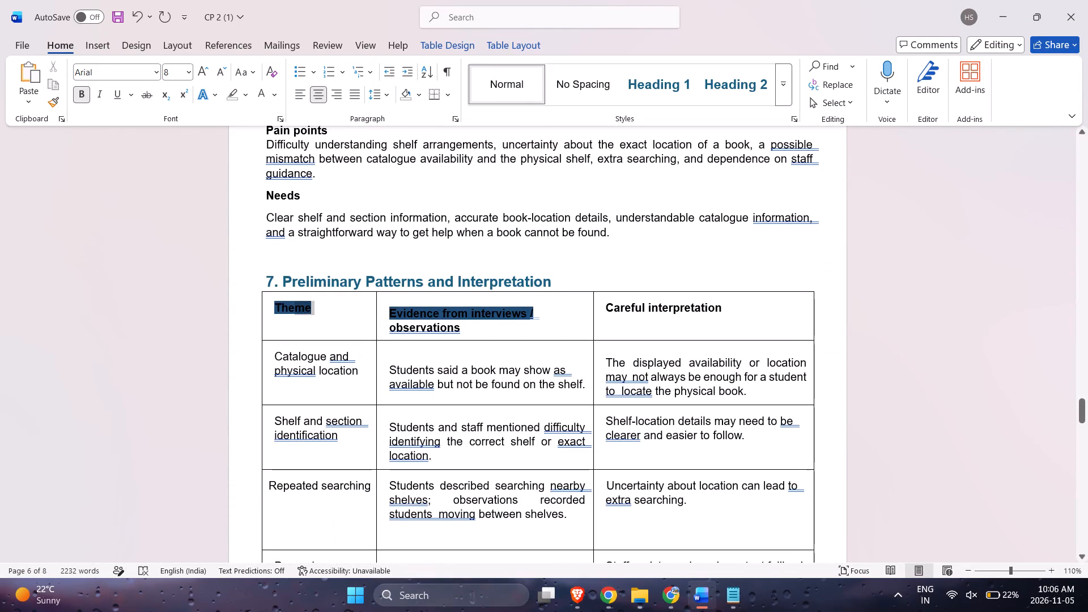
{"action": "left_click_drag", "start_coordinate": [284, 301], "coordinate": [274, 302]}
{"action": "key", "text": "BackSpace"}
{"action": "type", "text": "Th"}
{"action": "key", "text": "BackSpace"}
{"action": "key", "text": "BackSpace"}
{"action": "type", "text": "Theme"}
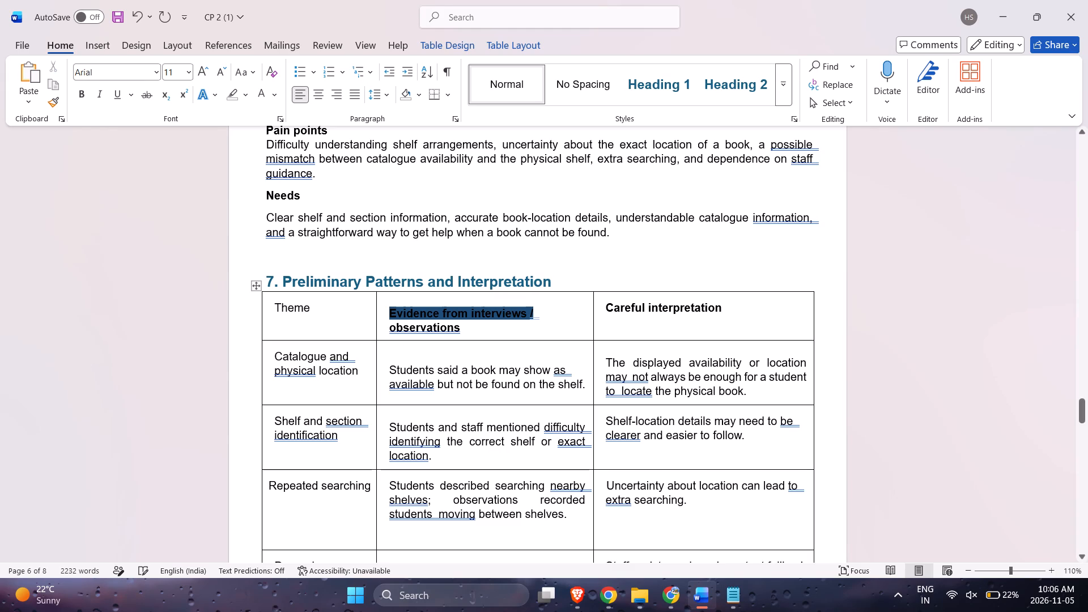
{"action": "double_click", "coordinate": [297, 312]}
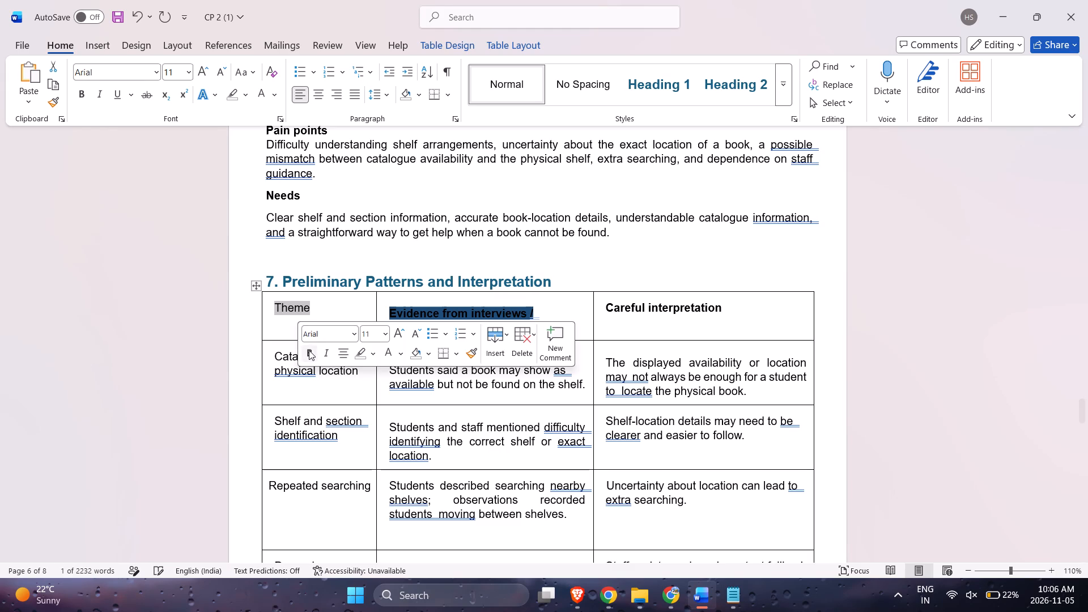
{"action": "left_click", "coordinate": [309, 350]}
Add unshaded bold text "Evidence from interviews /" before "observations" in the second header cell of the Preliminary Patterns and Interpretation table.
{"action": "left_click", "coordinate": [461, 304]}
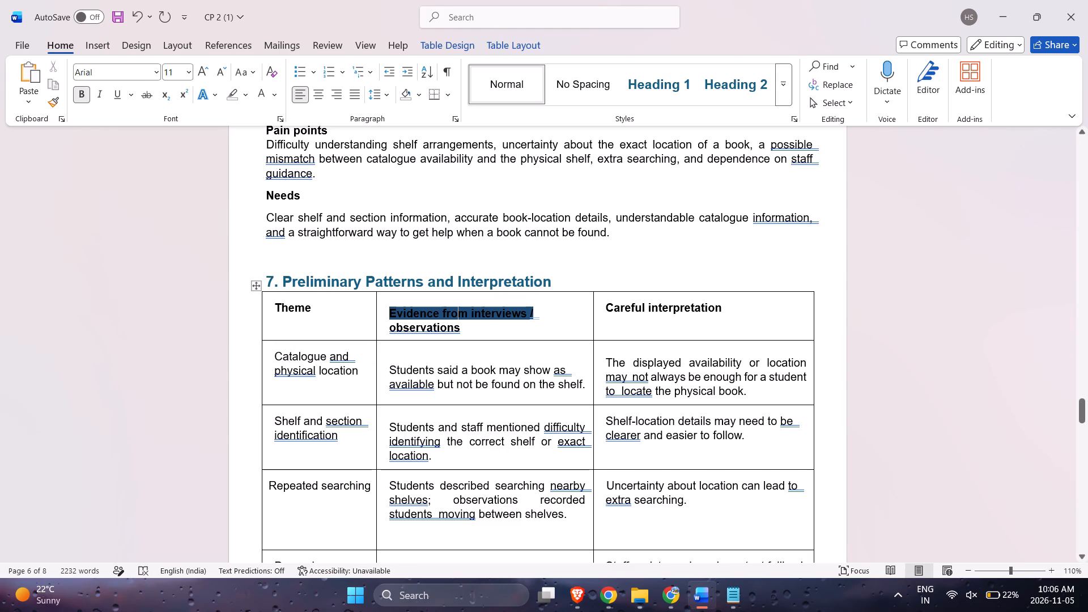
{"action": "left_click_drag", "start_coordinate": [390, 313], "coordinate": [499, 306]}
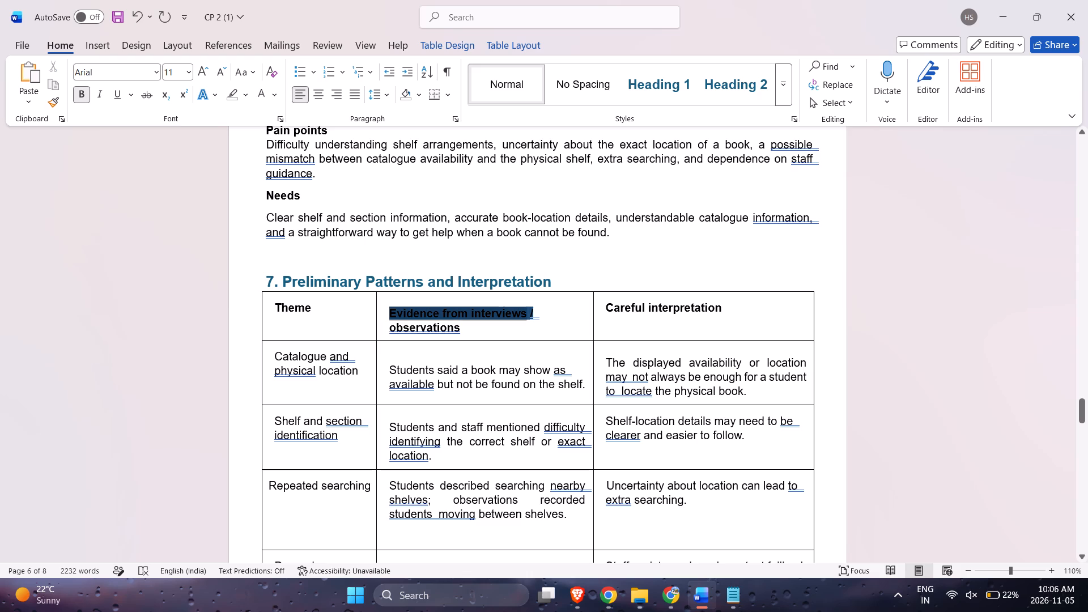
{"action": "left_click_drag", "start_coordinate": [499, 306], "coordinate": [500, 306]}
{"action": "left_click", "coordinate": [500, 306]}
{"action": "left_click", "coordinate": [389, 328]}
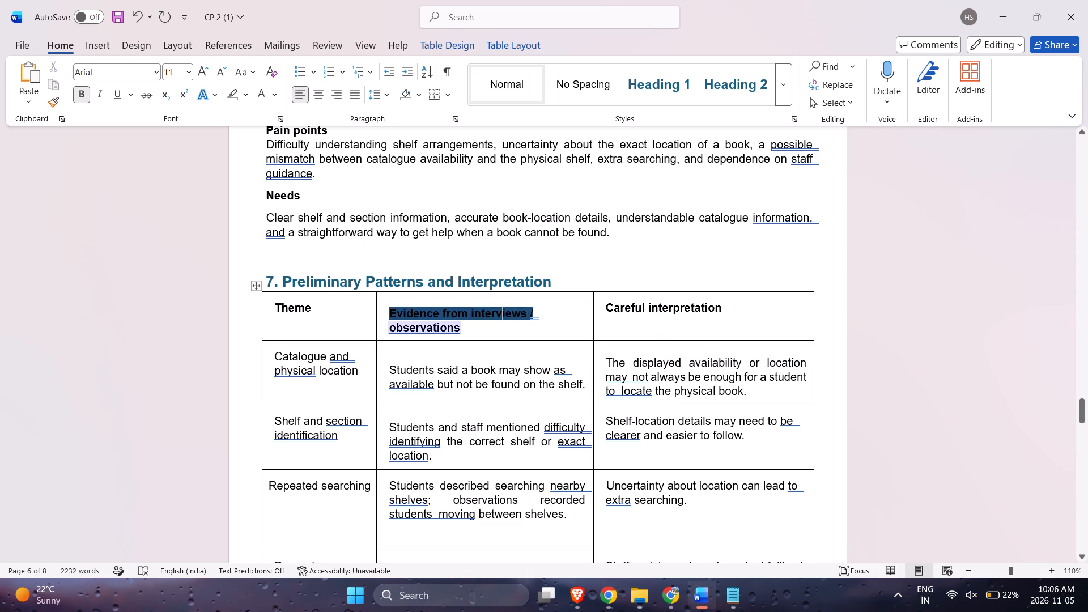
{"action": "key", "text": "shift+e"}
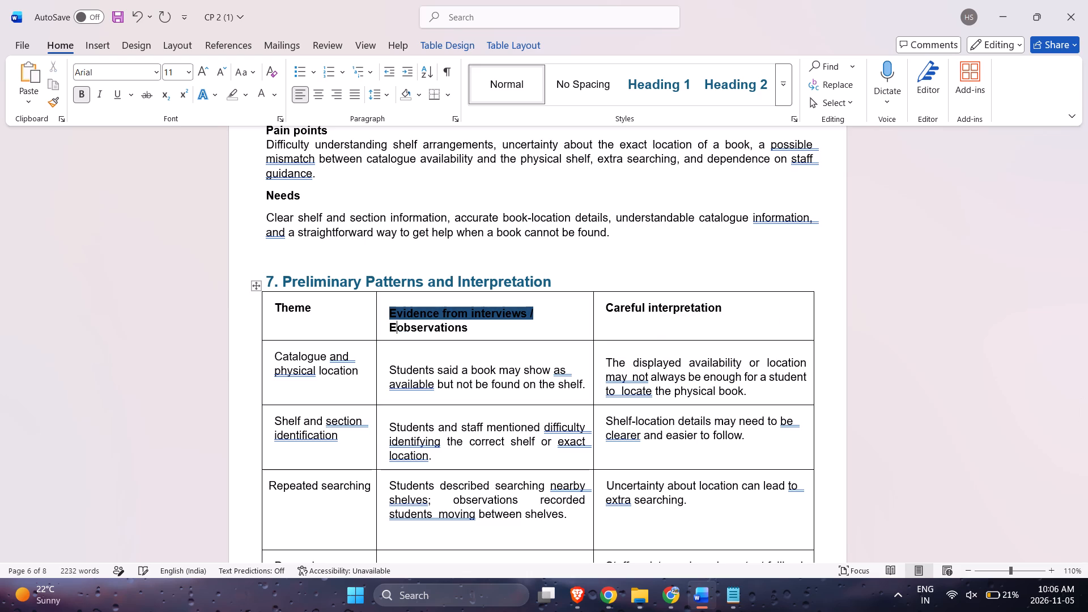
{"action": "type", "text": "viden"}
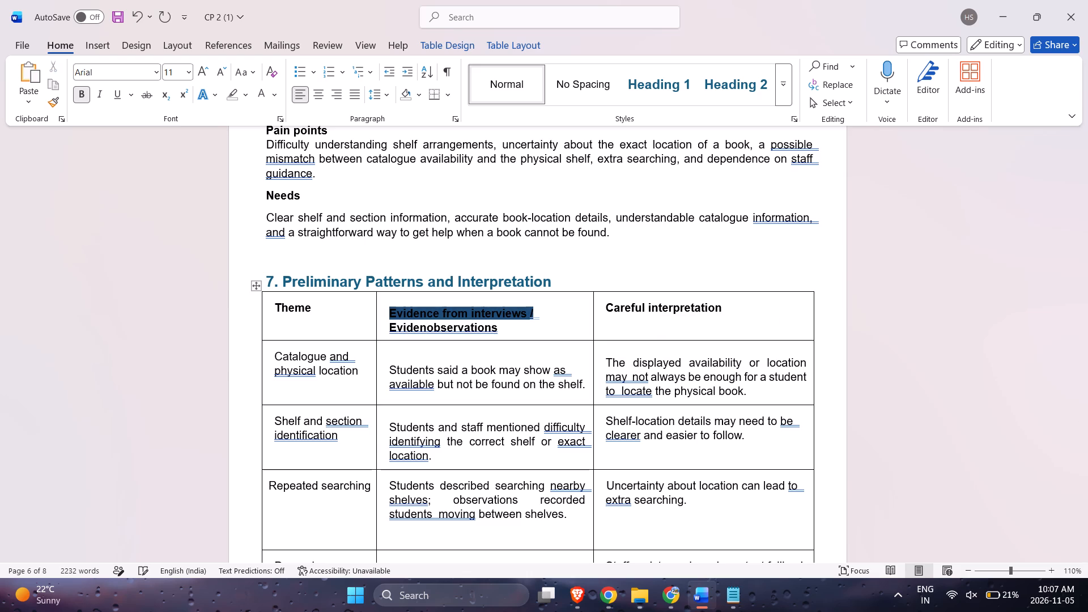
{"action": "type", "text": "ce from"}
{"action": "key", "text": "space"}
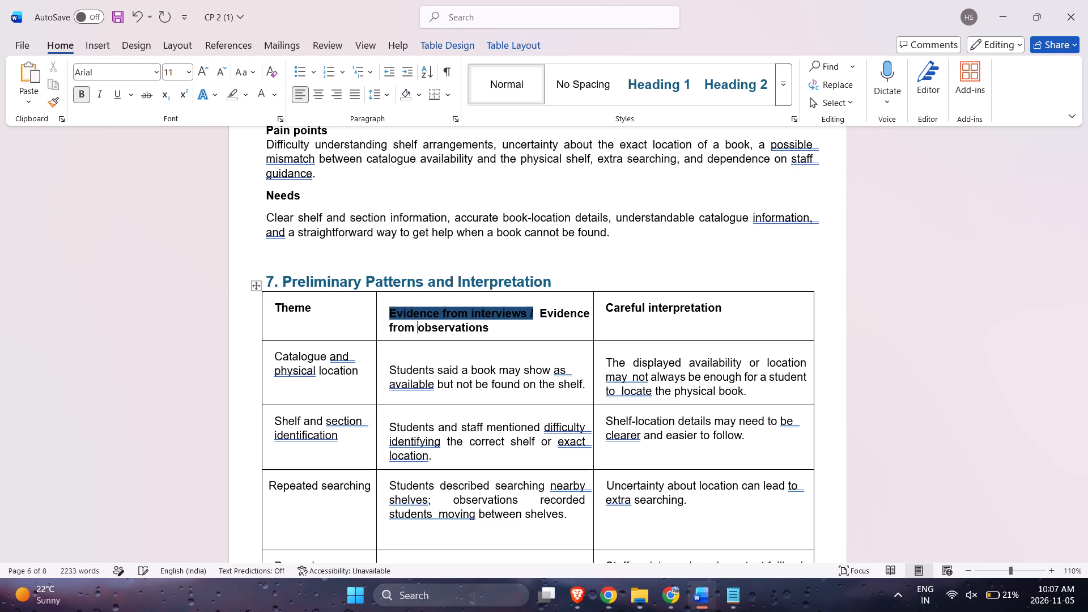
{"action": "type", "text": "interviews"}
{"action": "key", "text": "space"}
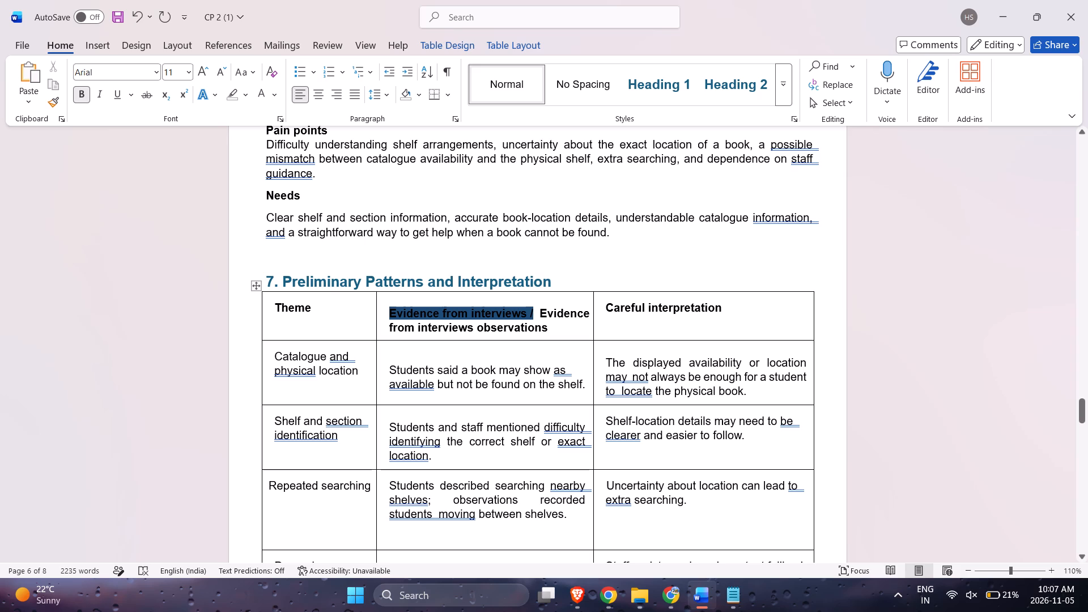
{"action": "key", "text": "slash"}
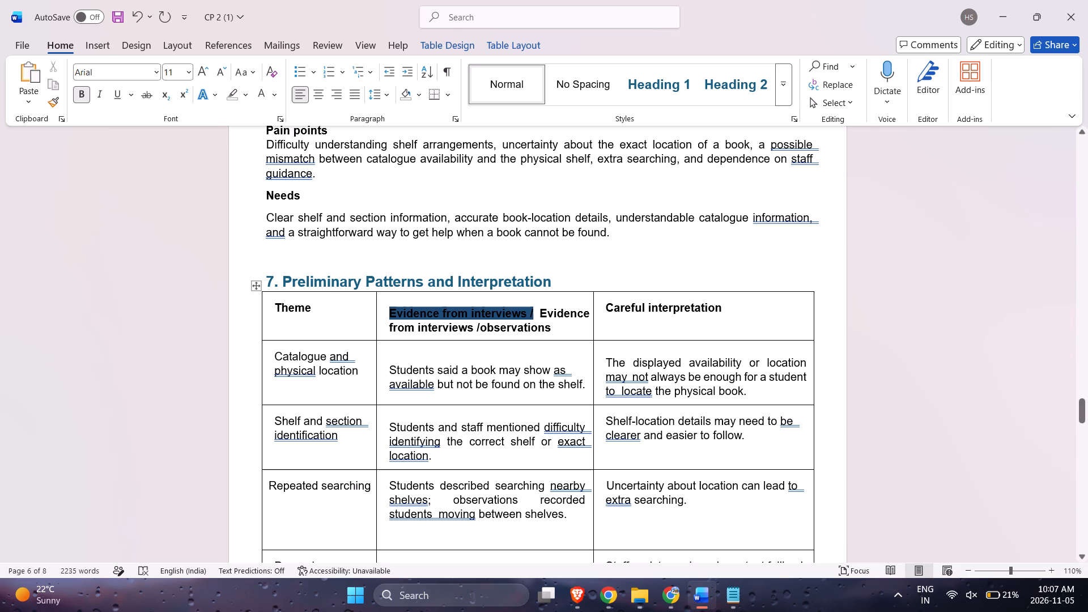
Delete the dark-shaded "Evidence from interviews /" text from the second header cell, leaving the retyped header.
{"action": "key", "text": "Up"}
{"action": "key", "text": "Right"}
{"action": "key", "text": "Right"}
{"action": "key", "text": "Right"}
{"action": "key", "text": "Right"}
{"action": "key", "text": "Right"}
{"action": "key", "text": "Right"}
{"action": "key", "text": "Right"}
{"action": "key", "text": "Right"}
{"action": "key", "text": "Right"}
{"action": "key", "text": "Right"}
{"action": "key", "text": "Right"}
{"action": "key", "text": "BackSpace"}
{"action": "key", "text": "BackSpace"}
{"action": "key", "text": "BackSpace"}
{"action": "key", "text": "BackSpace"}
{"action": "key", "text": "BackSpace"}
{"action": "key", "text": "BackSpace"}
{"action": "key", "text": "BackSpace"}
{"action": "key", "text": "BackSpace"}
{"action": "key", "text": "BackSpace"}
{"action": "key", "text": "BackSpace"}
{"action": "key", "text": "BackSpace"}
{"action": "key", "text": "BackSpace"}
{"action": "key", "text": "BackSpace"}
{"action": "key", "text": "BackSpace"}
{"action": "key", "text": "BackSpace"}
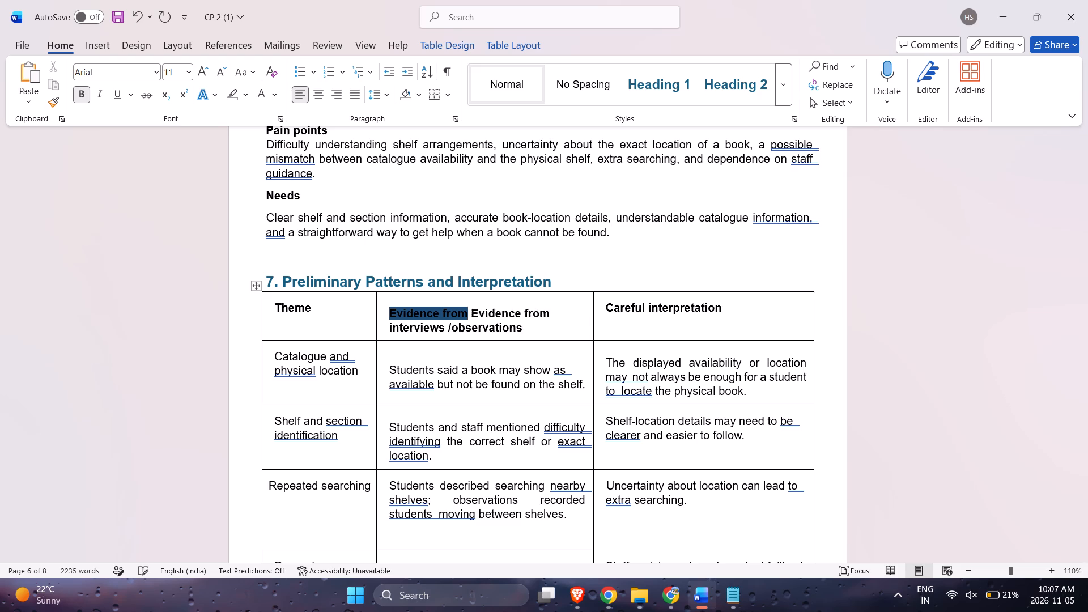
{"action": "key", "text": "BackSpace"}
{"action": "key", "text": "BackSpace"}
{"action": "key", "text": "BackSpace"}
{"action": "key", "text": "BackSpace"}
{"action": "key", "text": "BackSpace"}
{"action": "key", "text": "BackSpace"}
{"action": "key", "text": "BackSpace"}
{"action": "key", "text": "BackSpace"}
{"action": "key", "text": "BackSpace"}
{"action": "key", "text": "BackSpace"}
{"action": "key", "text": "BackSpace"}
{"action": "key", "text": "BackSpace"}
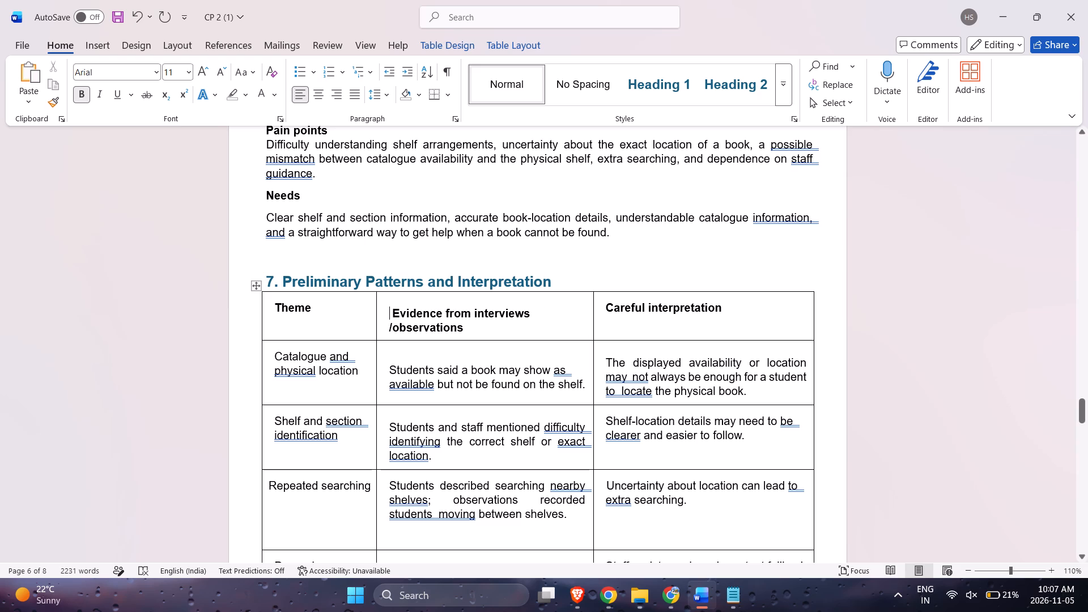
Center the text in all three columns of the Preliminary Patterns and Interpretation table.
{"action": "left_click", "coordinate": [327, 299]}
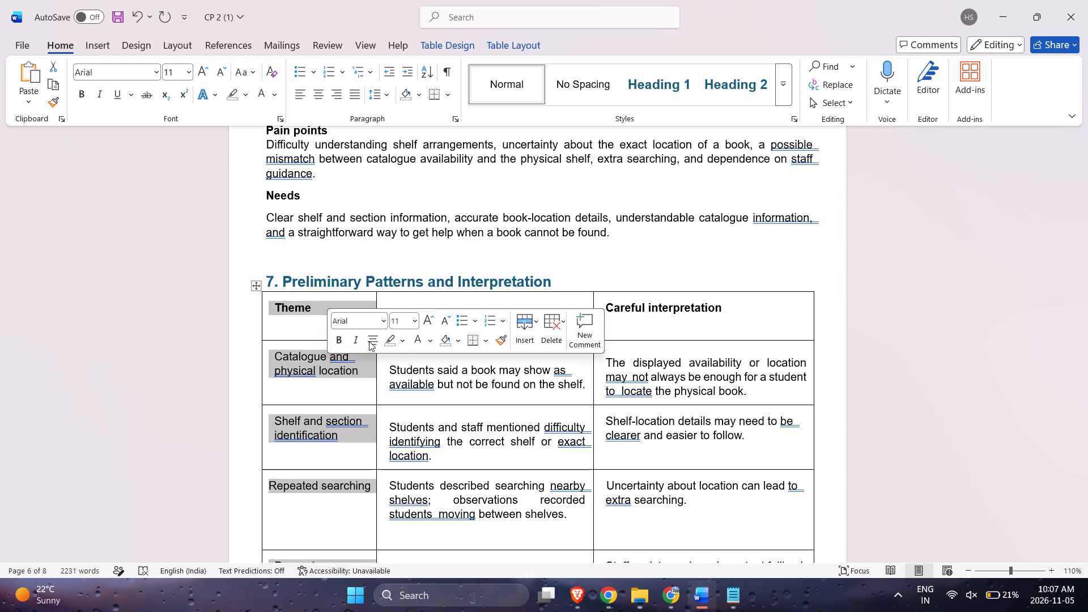
{"action": "left_click", "coordinate": [369, 341]}
{"action": "left_click", "coordinate": [470, 296]}
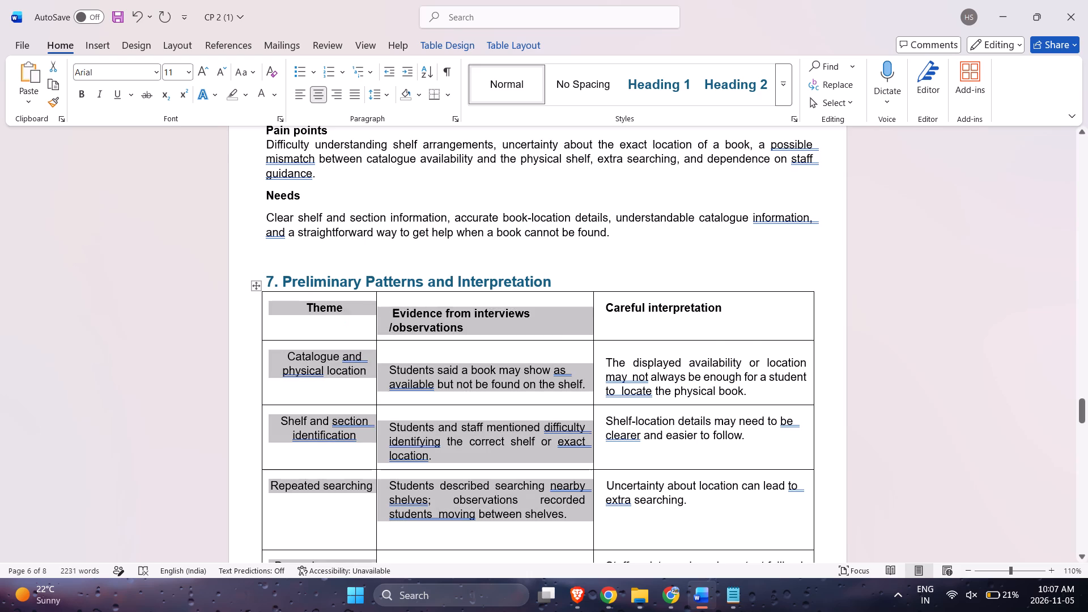
{"action": "left_click", "coordinate": [518, 341]}
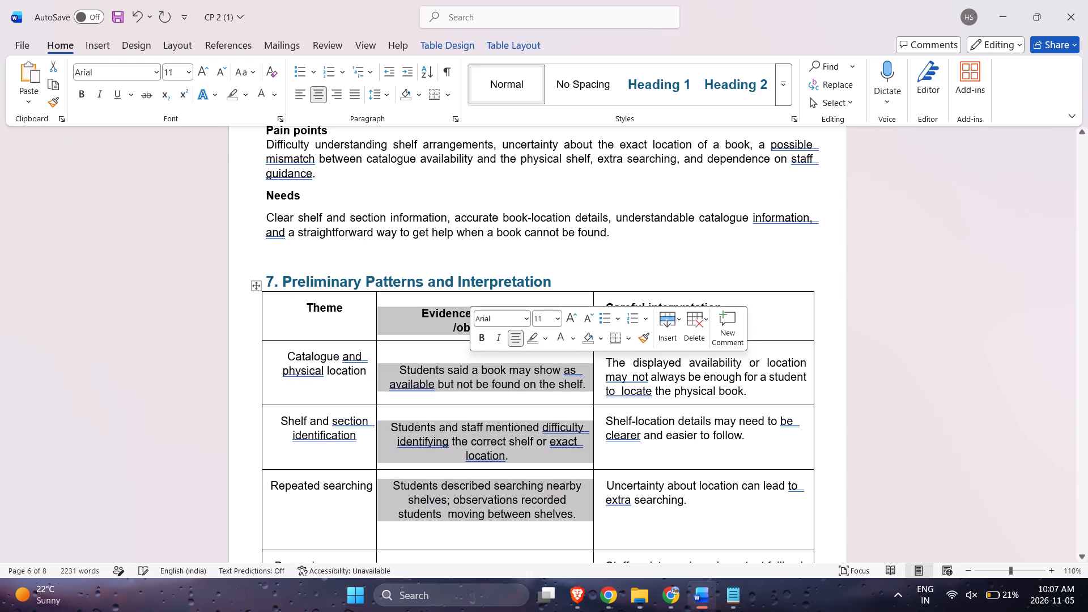
{"action": "left_click", "coordinate": [691, 294]}
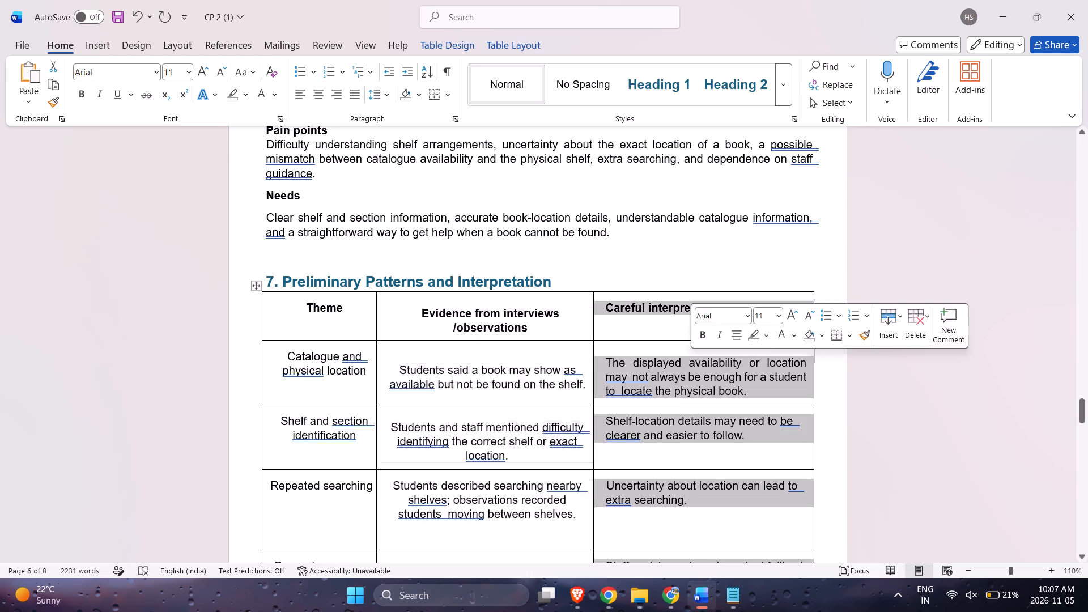
{"action": "left_click", "coordinate": [739, 339]}
Resize the Preliminary Patterns and Interpretation table so its rows are shorter and it is slightly wider.
{"action": "scroll", "coordinate": [739, 339], "scroll_direction": "down", "scroll_amount": 2}
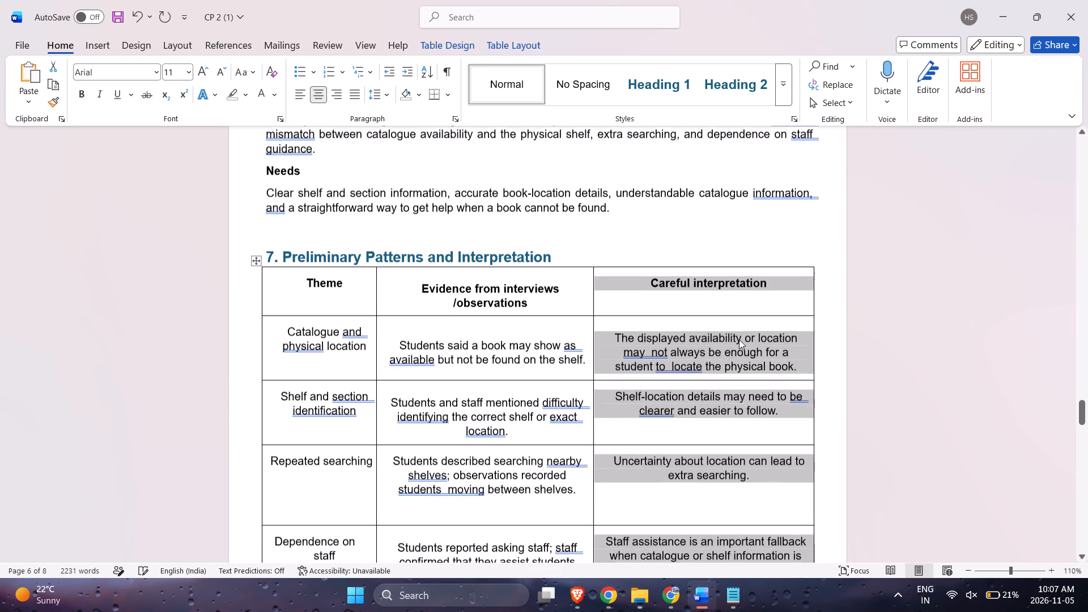
{"action": "scroll", "coordinate": [739, 339], "scroll_direction": "down", "scroll_amount": 3}
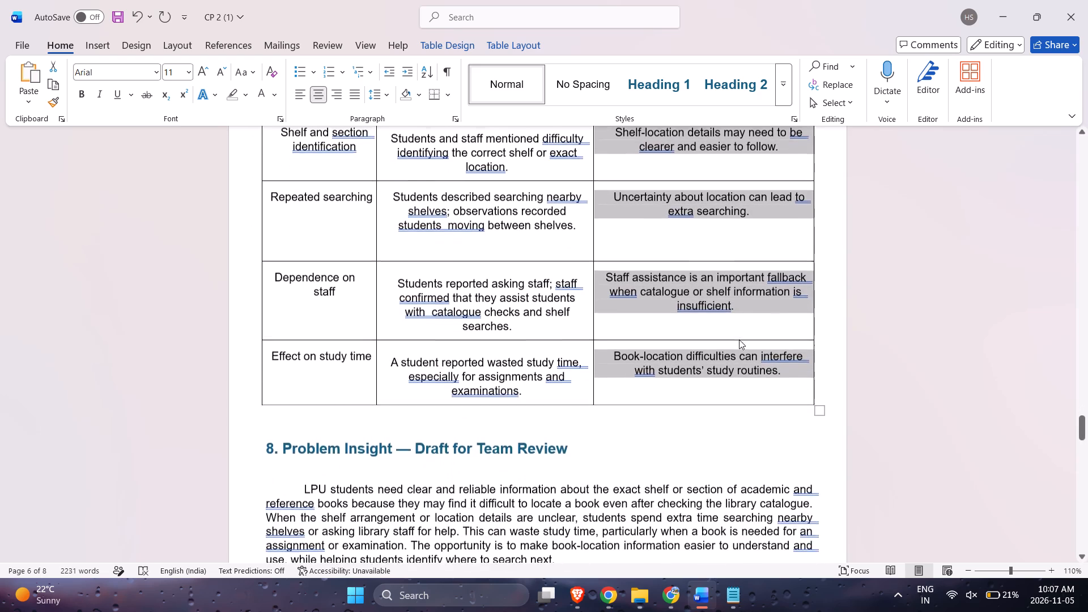
{"action": "scroll", "coordinate": [739, 339], "scroll_direction": "down", "scroll_amount": 1}
{"action": "left_click_drag", "start_coordinate": [818, 484], "coordinate": [818, 403]}
Insert a blank line before the "9. Consent and Privacy Record" heading to push it and its header row onto the next page.
{"action": "scroll", "coordinate": [818, 403], "scroll_direction": "down", "scroll_amount": 1}
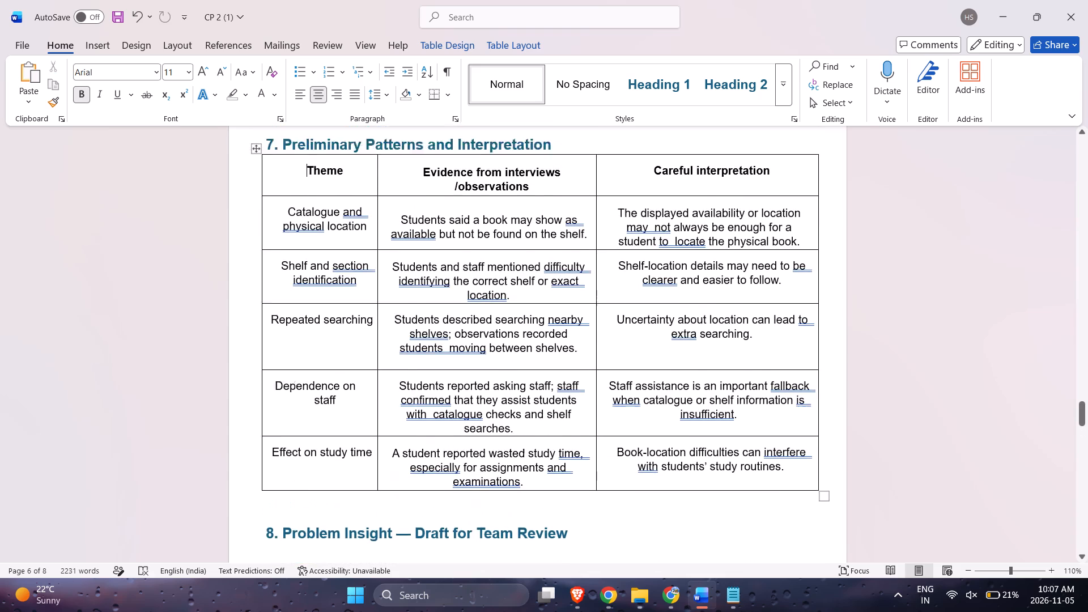
{"action": "scroll", "coordinate": [818, 403], "scroll_direction": "down", "scroll_amount": 2}
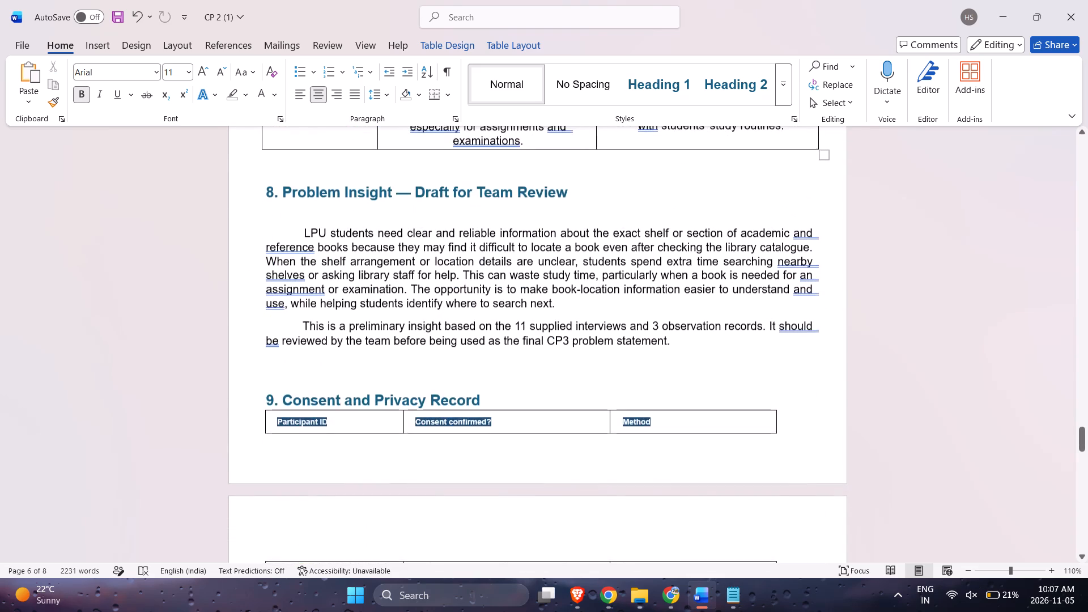
{"action": "scroll", "coordinate": [818, 403], "scroll_direction": "down", "scroll_amount": 1}
{"action": "left_click", "coordinate": [289, 385]}
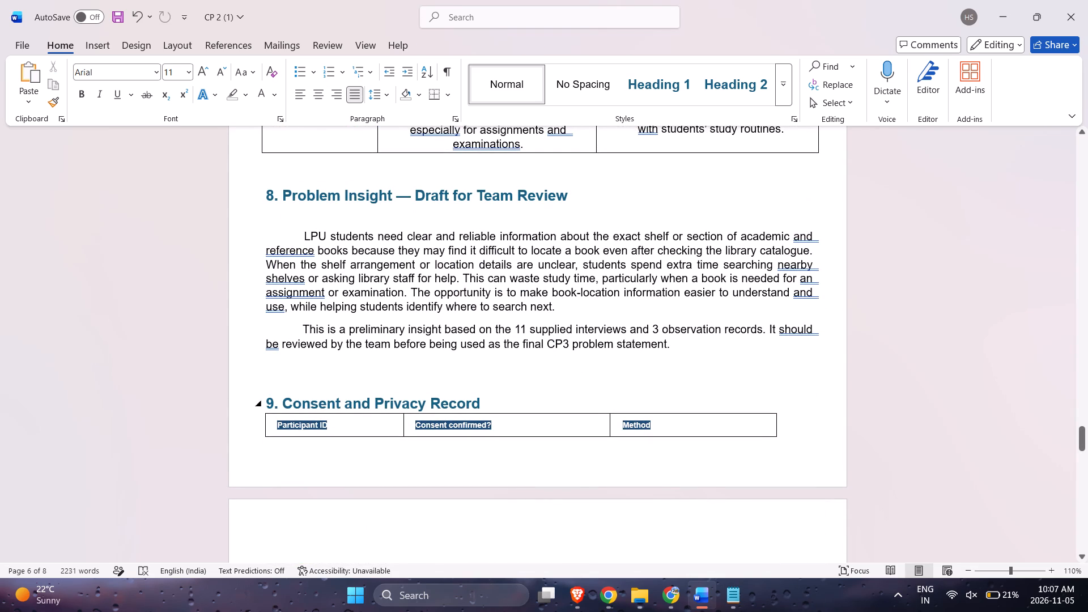
{"action": "left_click", "coordinate": [268, 399]}
{"action": "key", "text": "Return"}
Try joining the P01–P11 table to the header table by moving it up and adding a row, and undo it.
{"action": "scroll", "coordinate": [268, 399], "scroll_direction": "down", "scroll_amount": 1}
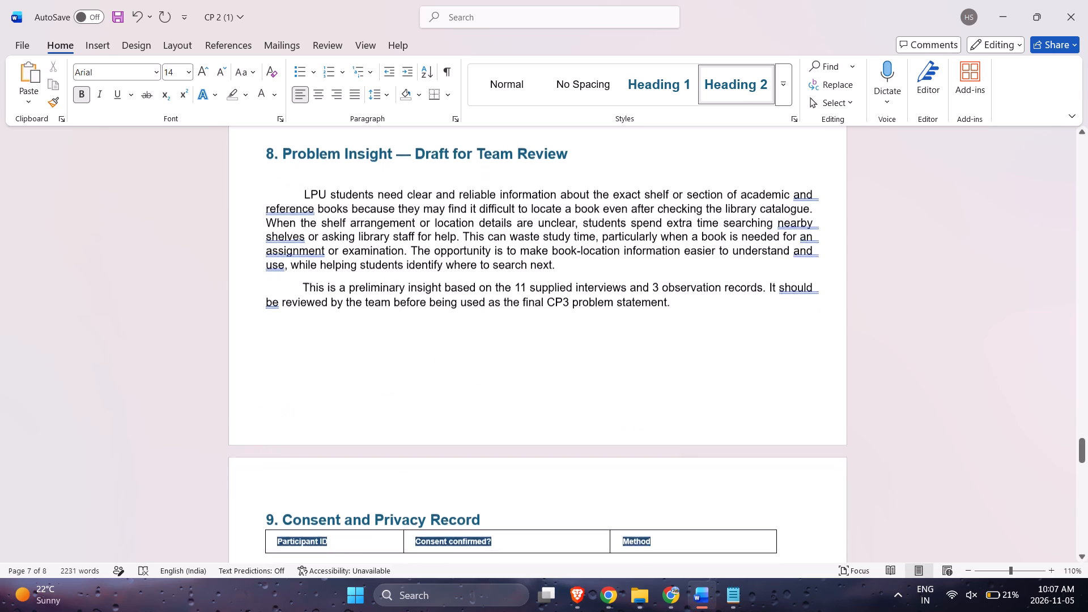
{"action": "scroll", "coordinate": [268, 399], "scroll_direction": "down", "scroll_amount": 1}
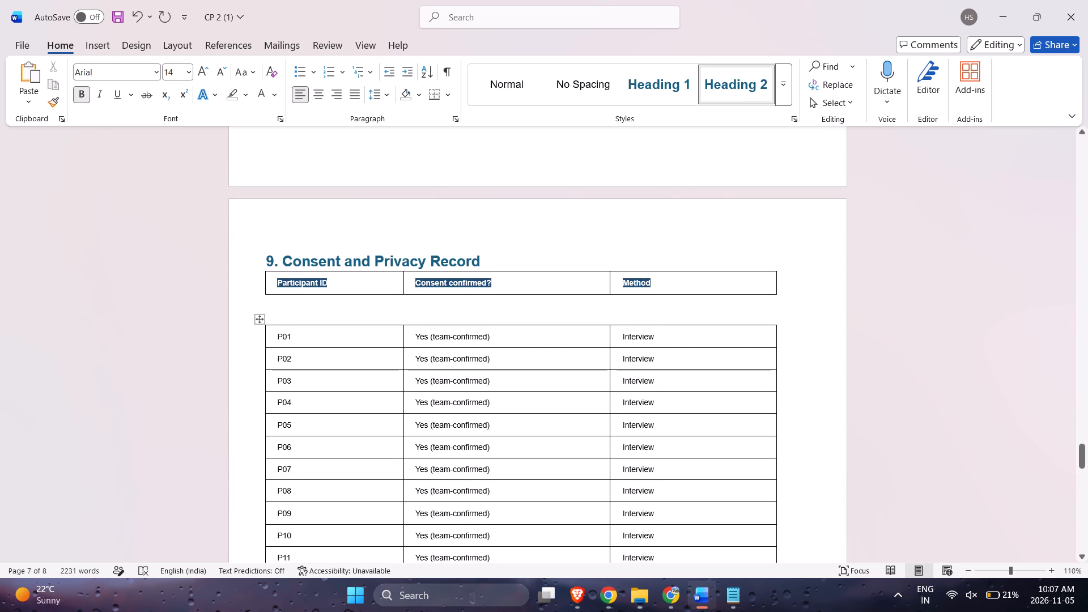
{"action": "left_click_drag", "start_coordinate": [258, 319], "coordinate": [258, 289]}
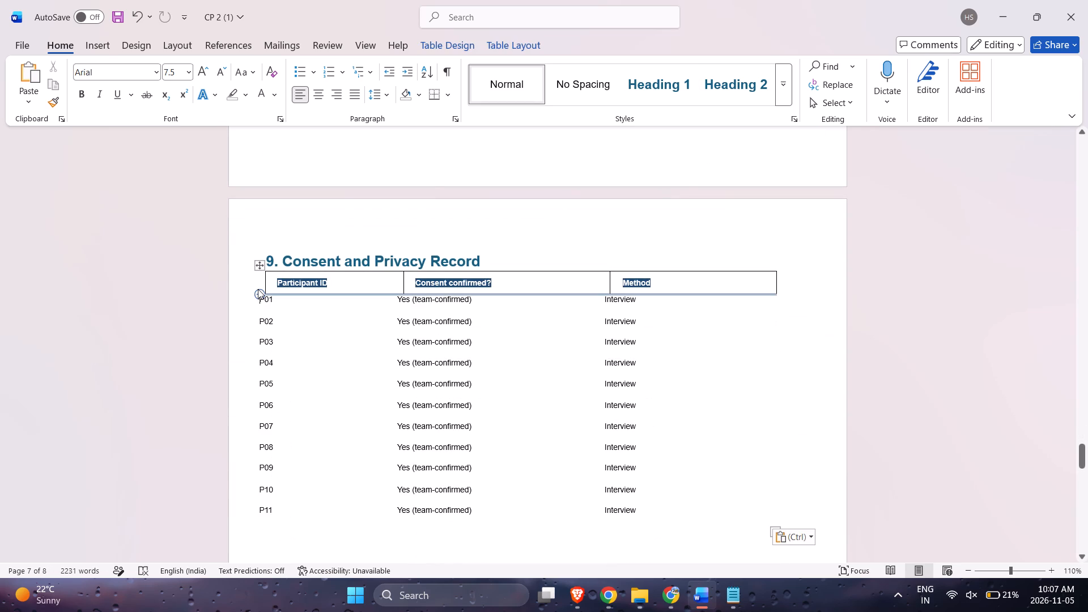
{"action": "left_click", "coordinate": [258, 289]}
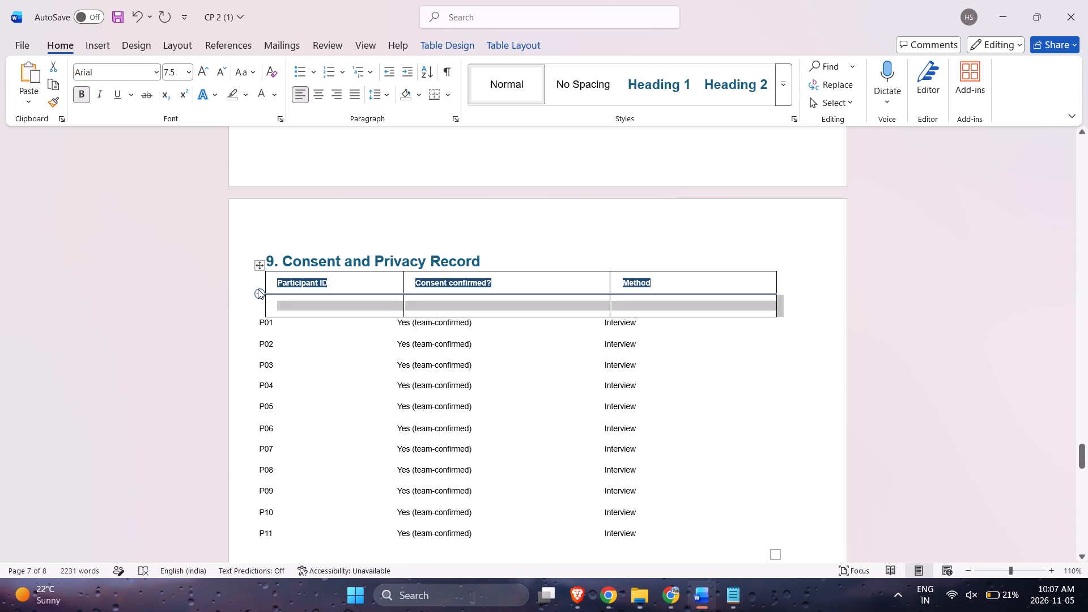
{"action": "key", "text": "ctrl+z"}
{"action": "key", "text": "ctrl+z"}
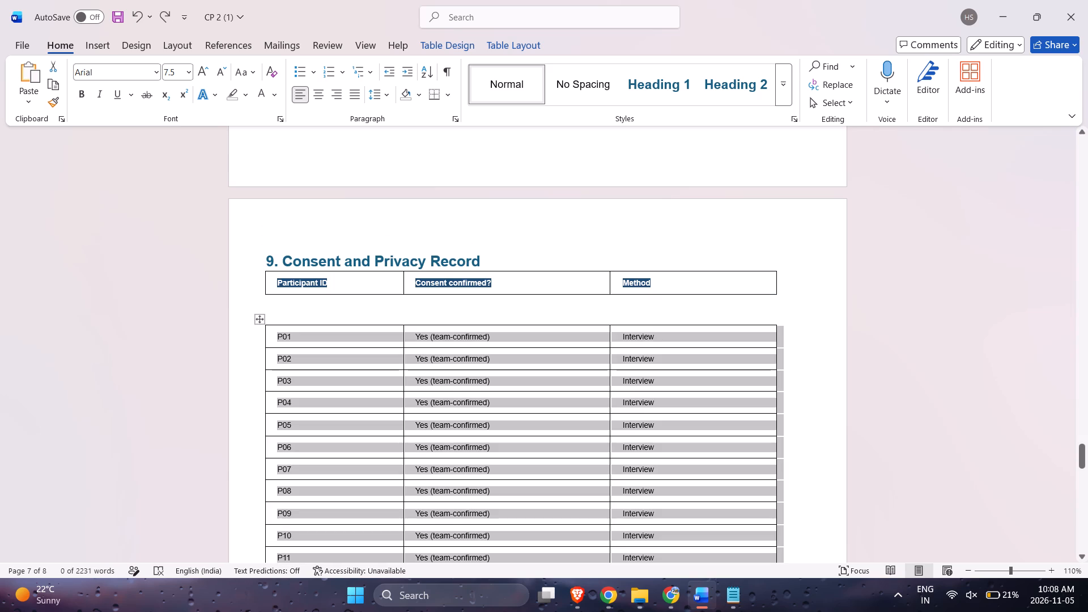
Cut the separate Participant ID, Consent confirmed? and Method header row from under the Consent and Privacy Record heading.
{"action": "left_click", "coordinate": [269, 289]}
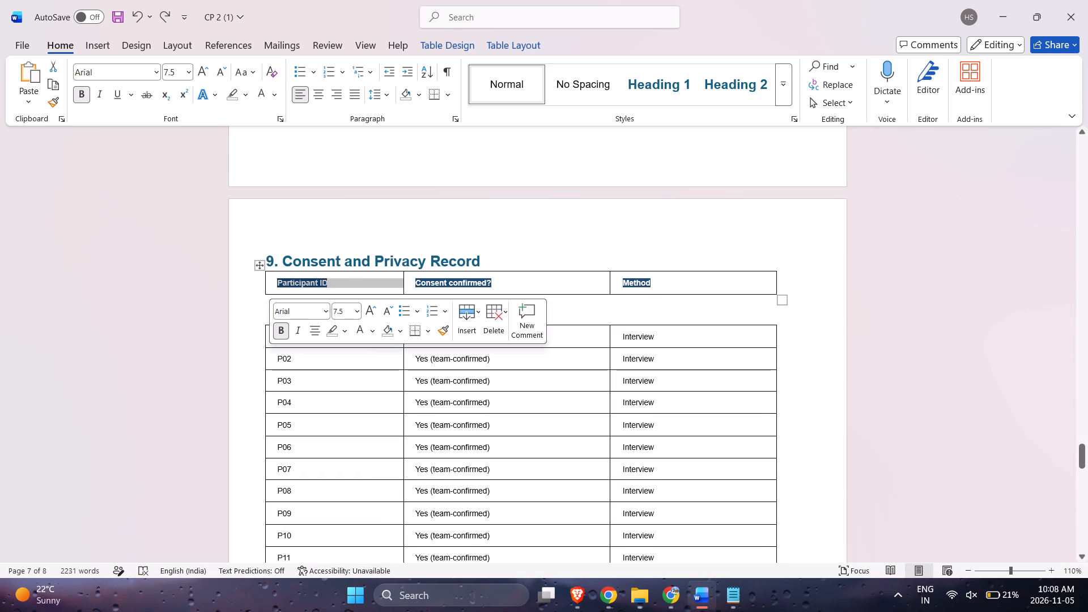
{"action": "left_click", "coordinate": [257, 279]}
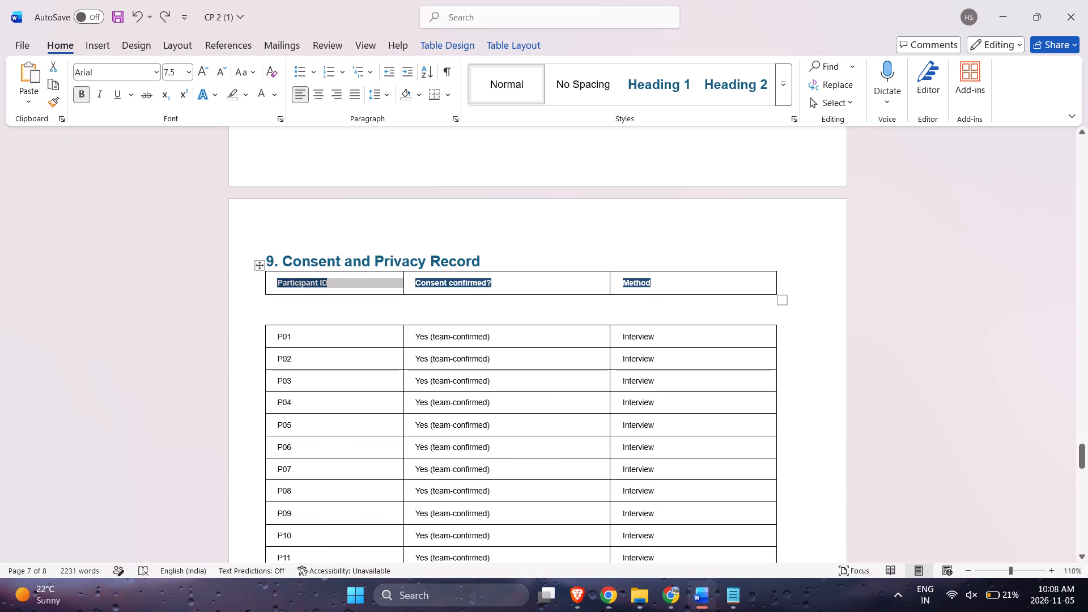
{"action": "key", "text": "ctrl+x"}
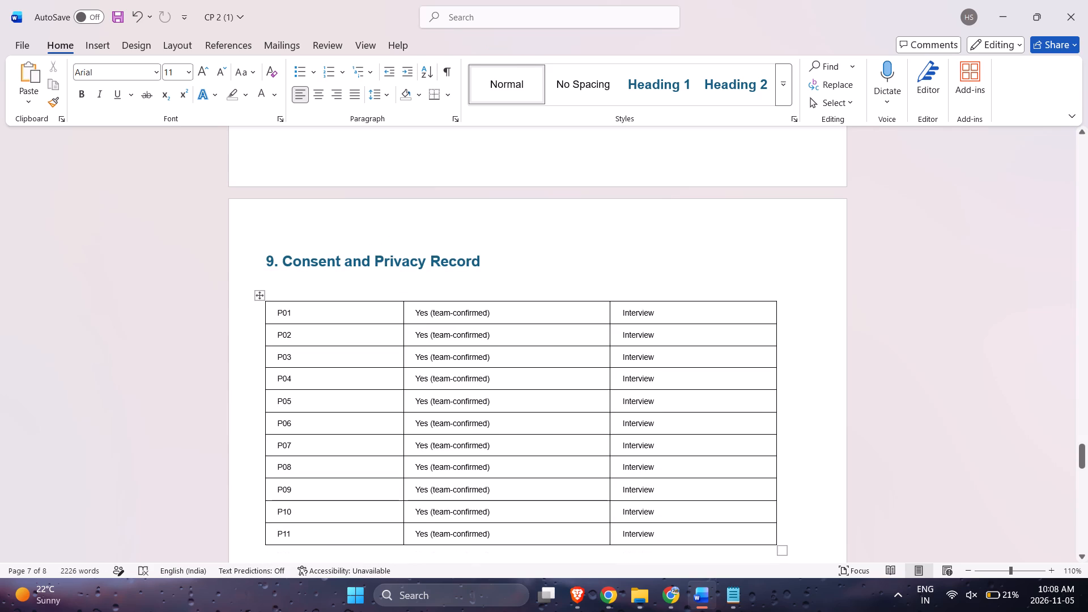
Insert a blank row above the P01 row in the Consent and Privacy Record table.
{"action": "right_click", "coordinate": [275, 305]}
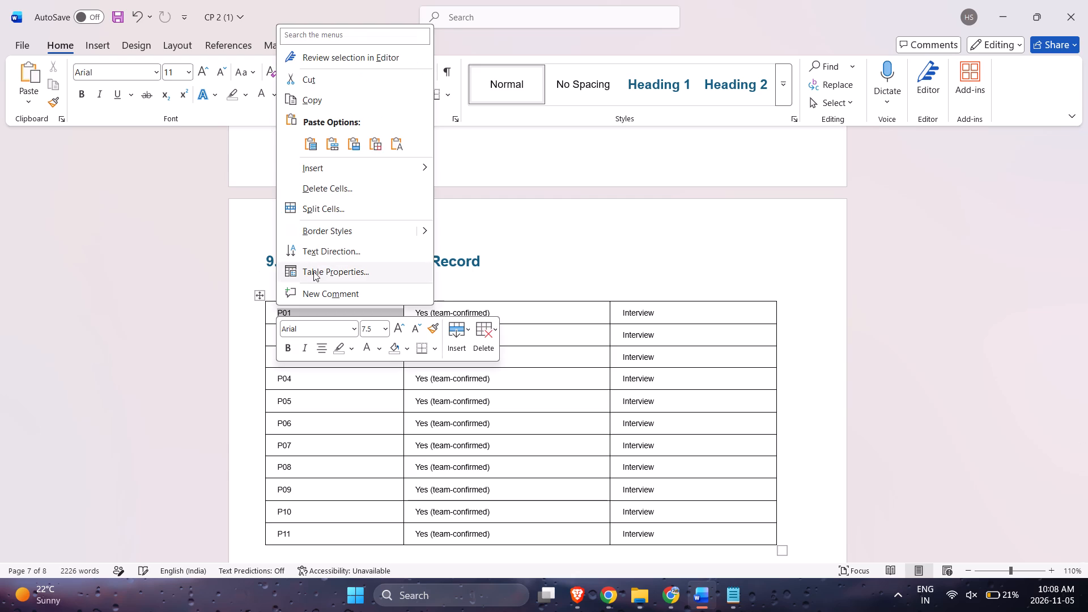
{"action": "left_click", "coordinate": [469, 330]}
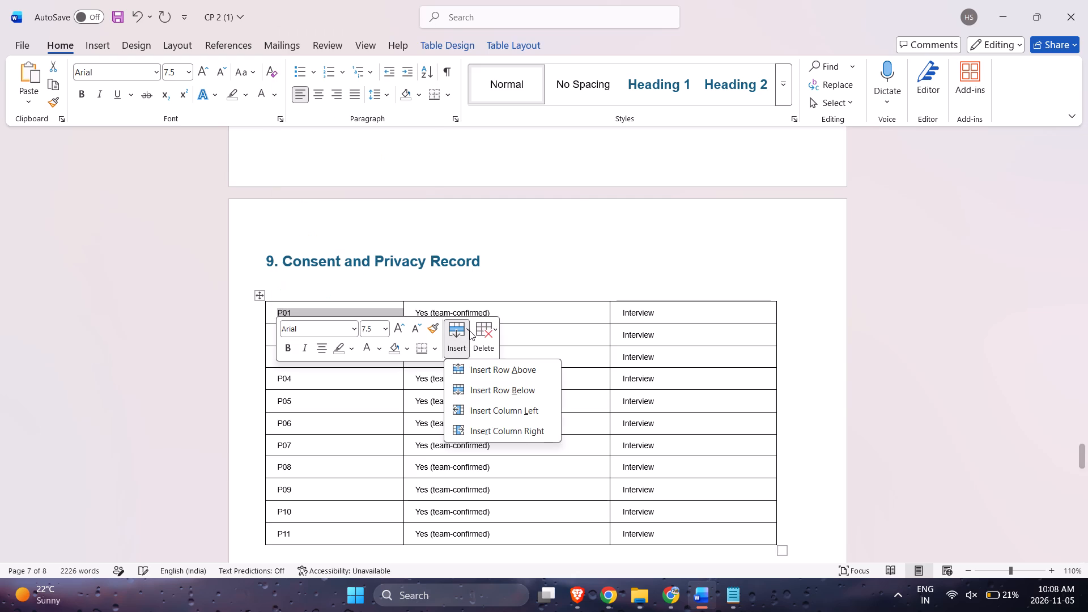
{"action": "left_click", "coordinate": [488, 379]}
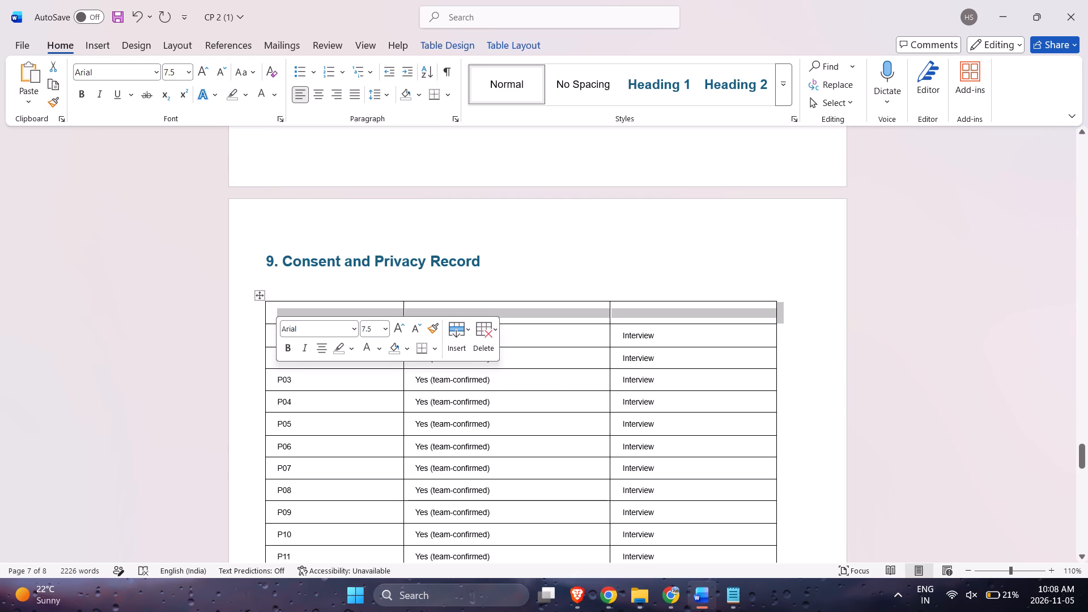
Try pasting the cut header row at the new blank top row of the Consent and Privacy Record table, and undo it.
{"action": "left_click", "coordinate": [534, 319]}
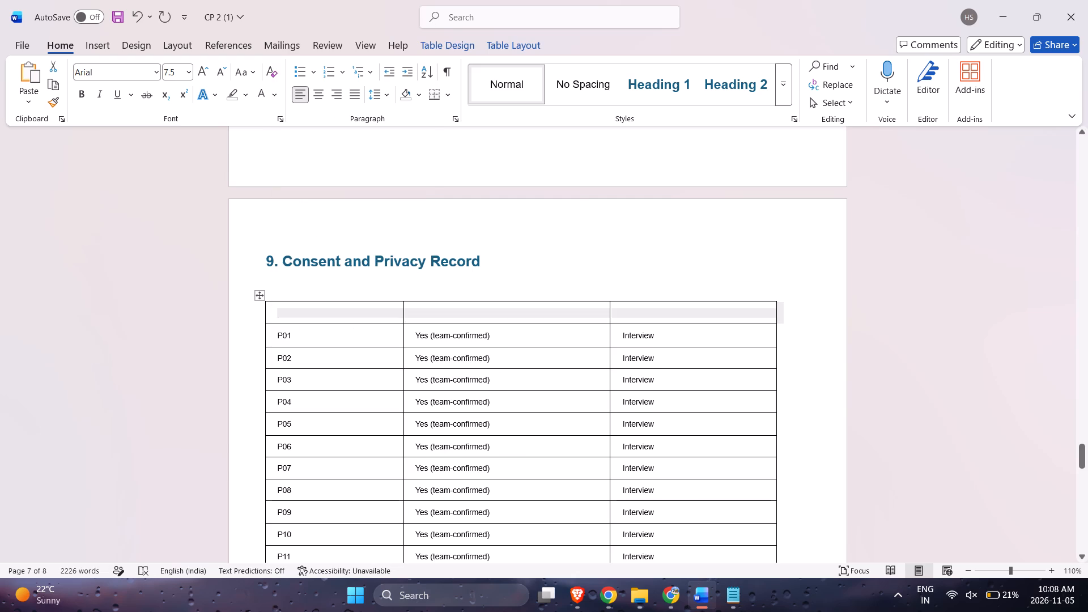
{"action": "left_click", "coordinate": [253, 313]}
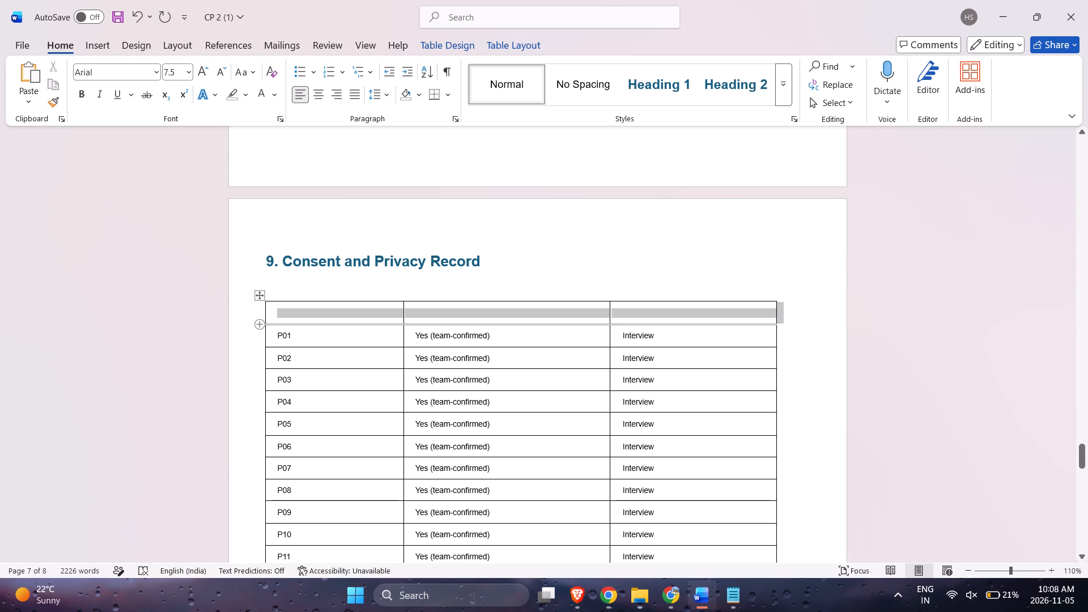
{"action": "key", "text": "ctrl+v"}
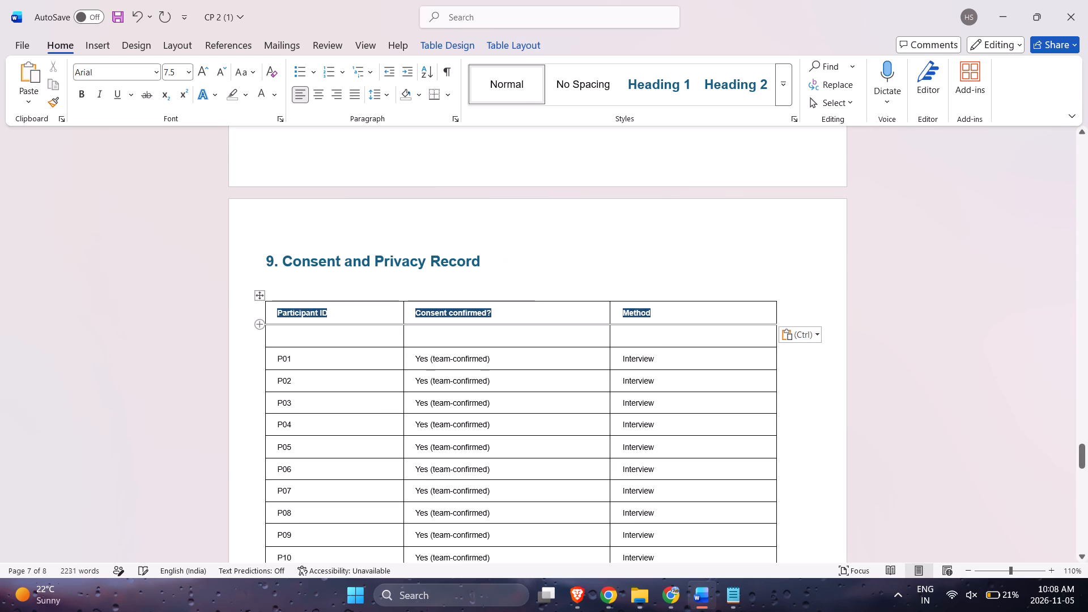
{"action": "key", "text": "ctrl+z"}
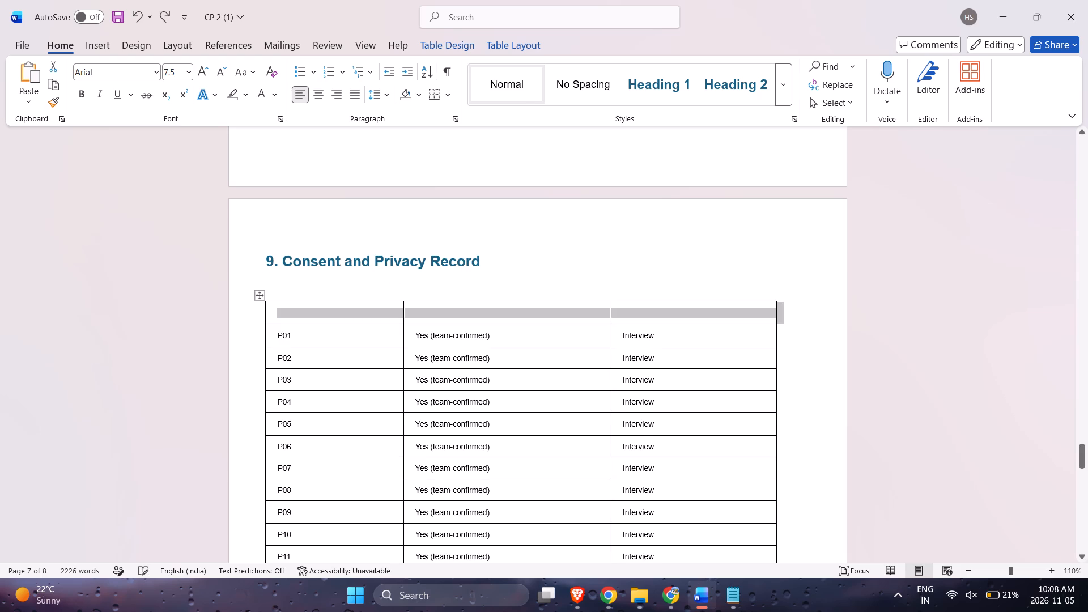
Paste the cut Participant ID, Consent confirmed? and Method header row at the top of the Consent and Privacy Record table.
{"action": "key", "text": "ctrl+v"}
Delete the blank row between the header row and P01 in the Consent and Privacy Record table.
{"action": "left_click", "coordinate": [301, 330]}
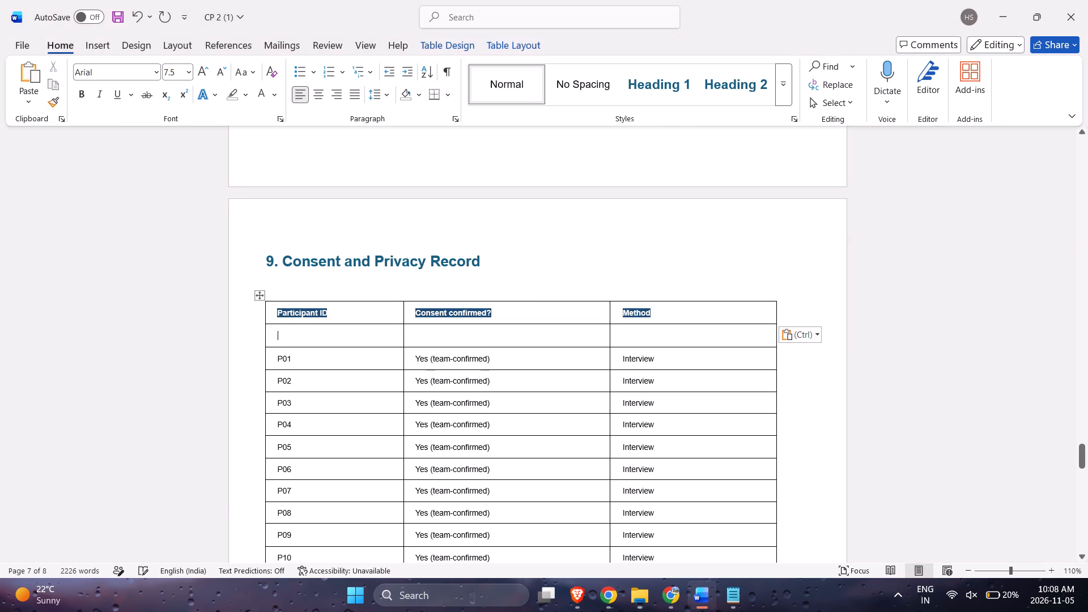
{"action": "key", "text": "BackSpace"}
{"action": "key", "text": "BackSpace"}
{"action": "key", "text": "BackSpace"}
{"action": "key", "text": "BackSpace"}
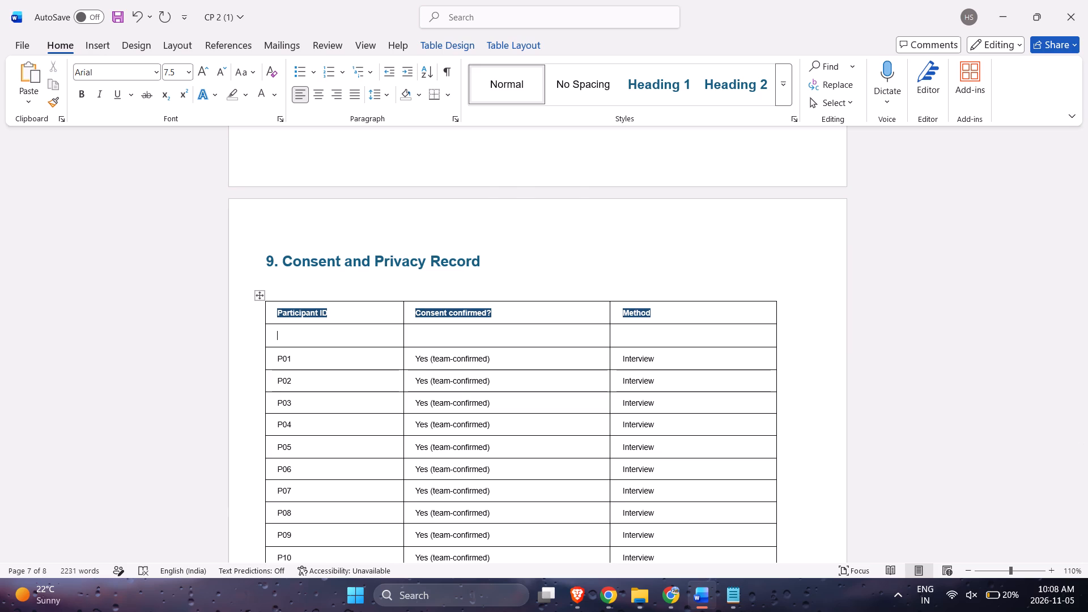
{"action": "right_click", "coordinate": [301, 330]}
{"action": "scroll", "coordinate": [320, 414], "scroll_direction": "down", "scroll_amount": 2}
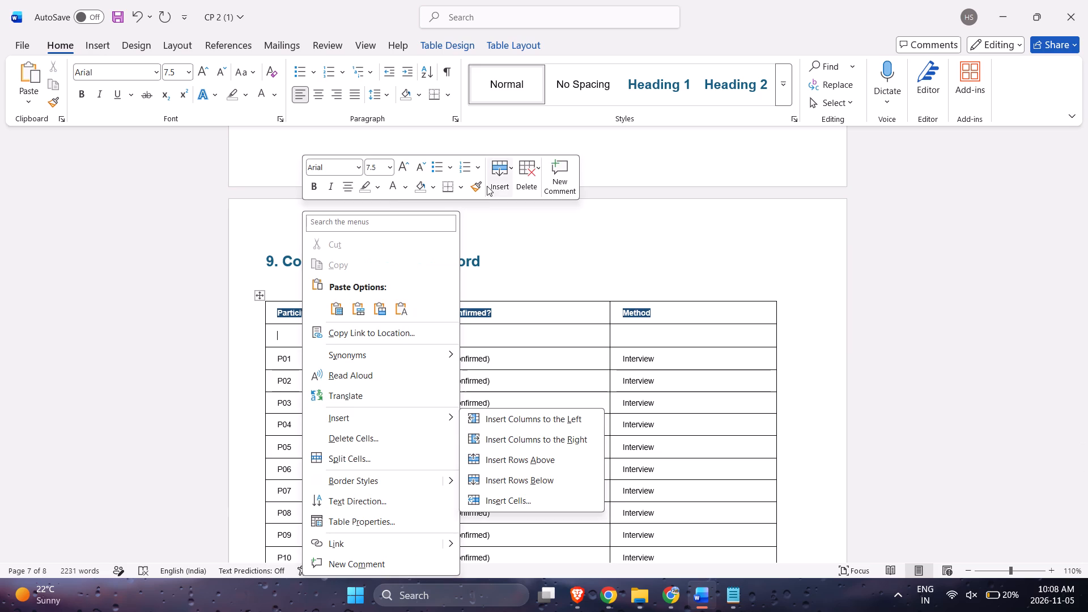
{"action": "left_click", "coordinate": [528, 181]}
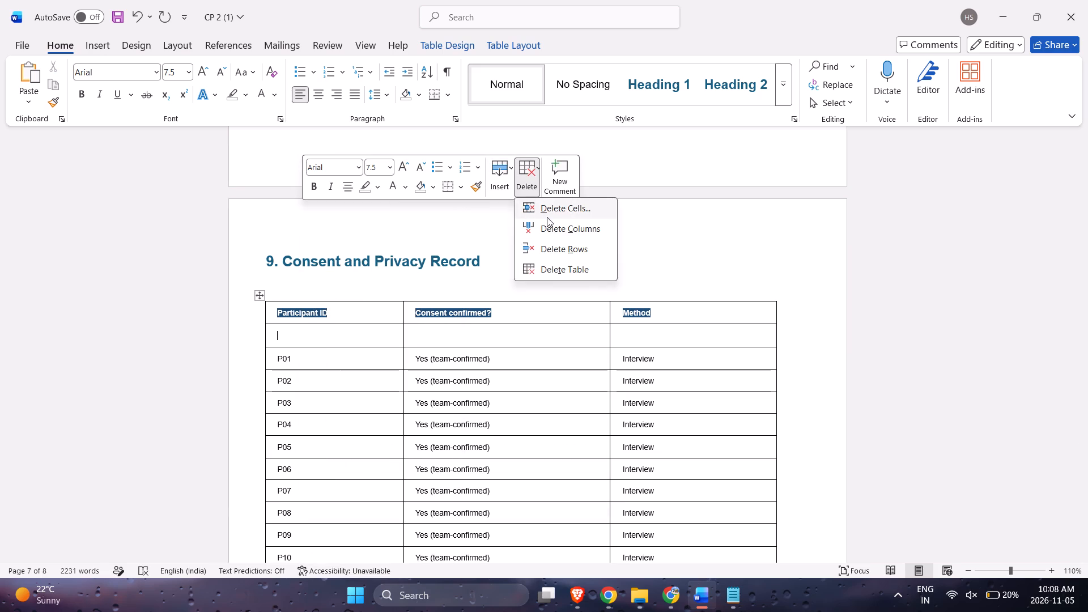
{"action": "left_click", "coordinate": [552, 241]}
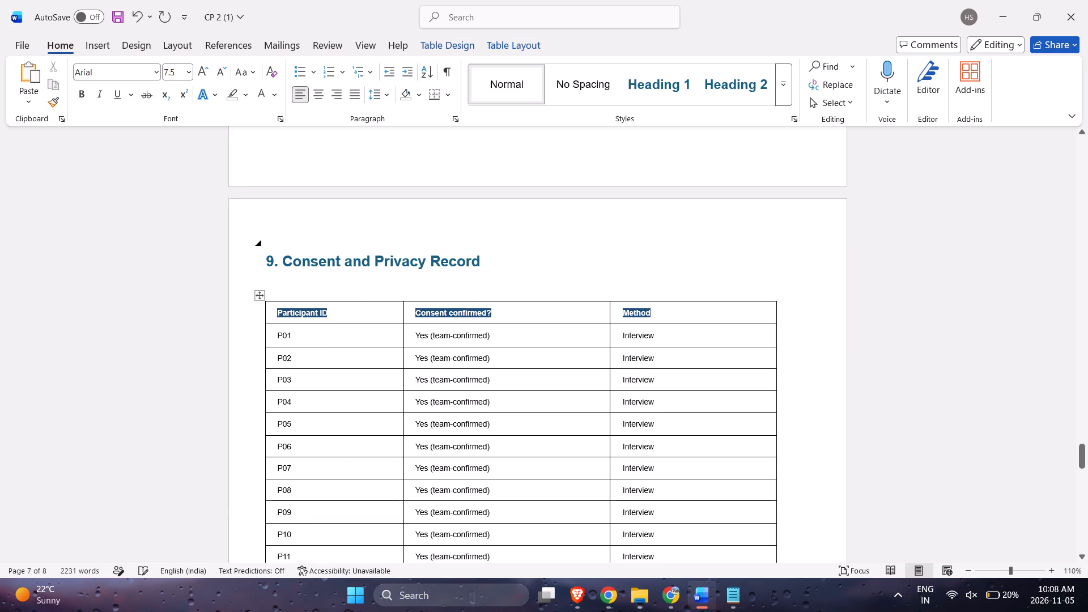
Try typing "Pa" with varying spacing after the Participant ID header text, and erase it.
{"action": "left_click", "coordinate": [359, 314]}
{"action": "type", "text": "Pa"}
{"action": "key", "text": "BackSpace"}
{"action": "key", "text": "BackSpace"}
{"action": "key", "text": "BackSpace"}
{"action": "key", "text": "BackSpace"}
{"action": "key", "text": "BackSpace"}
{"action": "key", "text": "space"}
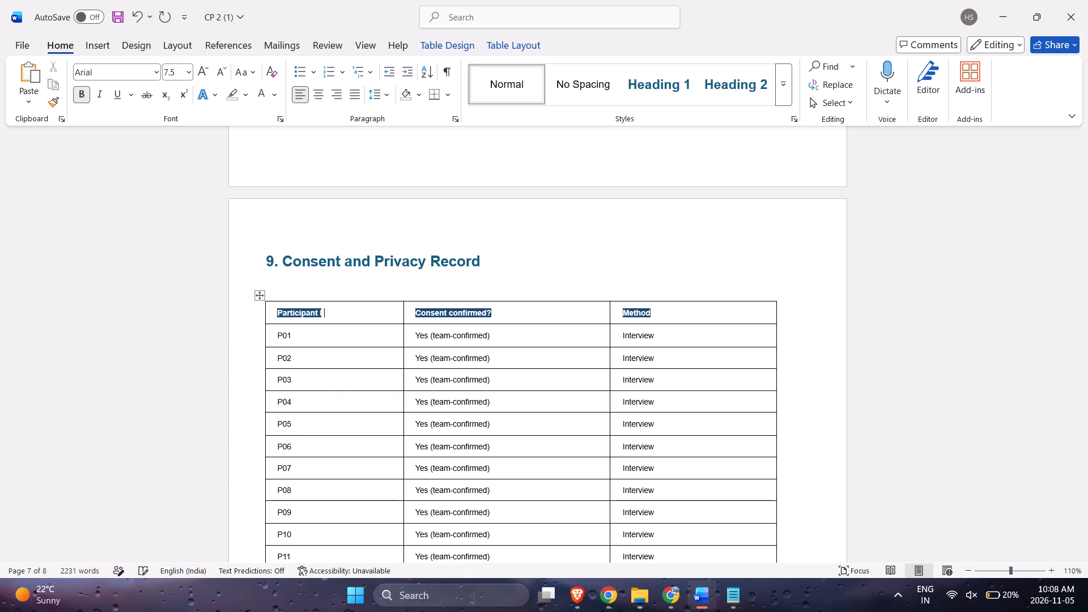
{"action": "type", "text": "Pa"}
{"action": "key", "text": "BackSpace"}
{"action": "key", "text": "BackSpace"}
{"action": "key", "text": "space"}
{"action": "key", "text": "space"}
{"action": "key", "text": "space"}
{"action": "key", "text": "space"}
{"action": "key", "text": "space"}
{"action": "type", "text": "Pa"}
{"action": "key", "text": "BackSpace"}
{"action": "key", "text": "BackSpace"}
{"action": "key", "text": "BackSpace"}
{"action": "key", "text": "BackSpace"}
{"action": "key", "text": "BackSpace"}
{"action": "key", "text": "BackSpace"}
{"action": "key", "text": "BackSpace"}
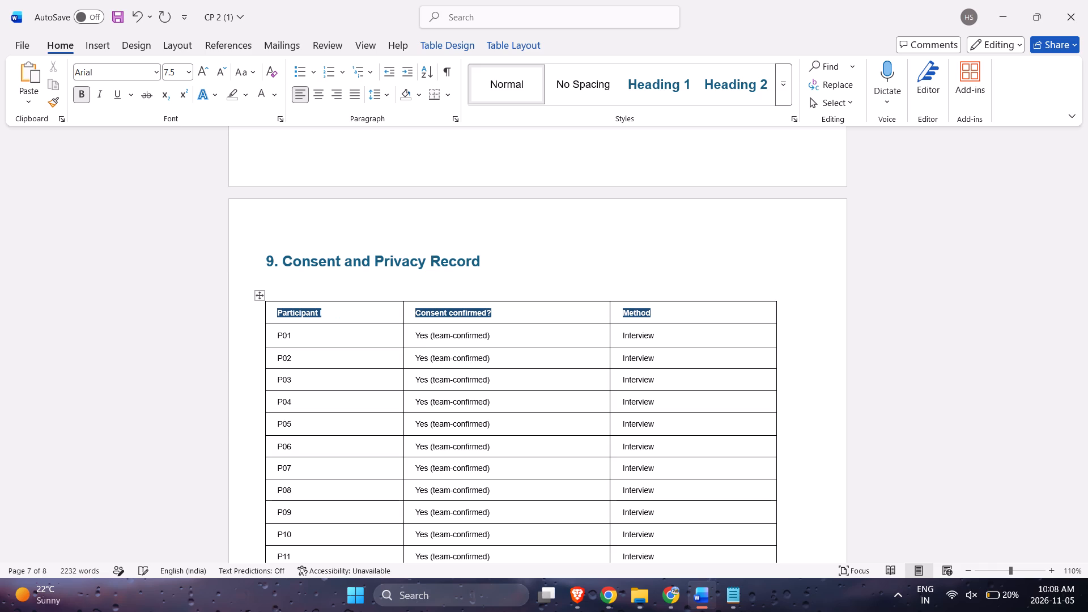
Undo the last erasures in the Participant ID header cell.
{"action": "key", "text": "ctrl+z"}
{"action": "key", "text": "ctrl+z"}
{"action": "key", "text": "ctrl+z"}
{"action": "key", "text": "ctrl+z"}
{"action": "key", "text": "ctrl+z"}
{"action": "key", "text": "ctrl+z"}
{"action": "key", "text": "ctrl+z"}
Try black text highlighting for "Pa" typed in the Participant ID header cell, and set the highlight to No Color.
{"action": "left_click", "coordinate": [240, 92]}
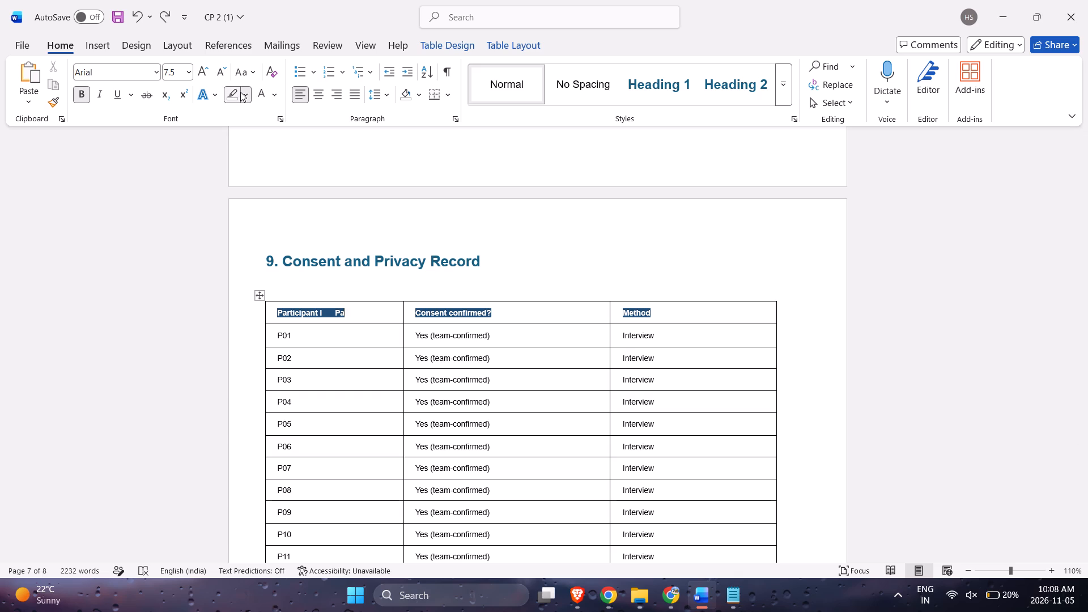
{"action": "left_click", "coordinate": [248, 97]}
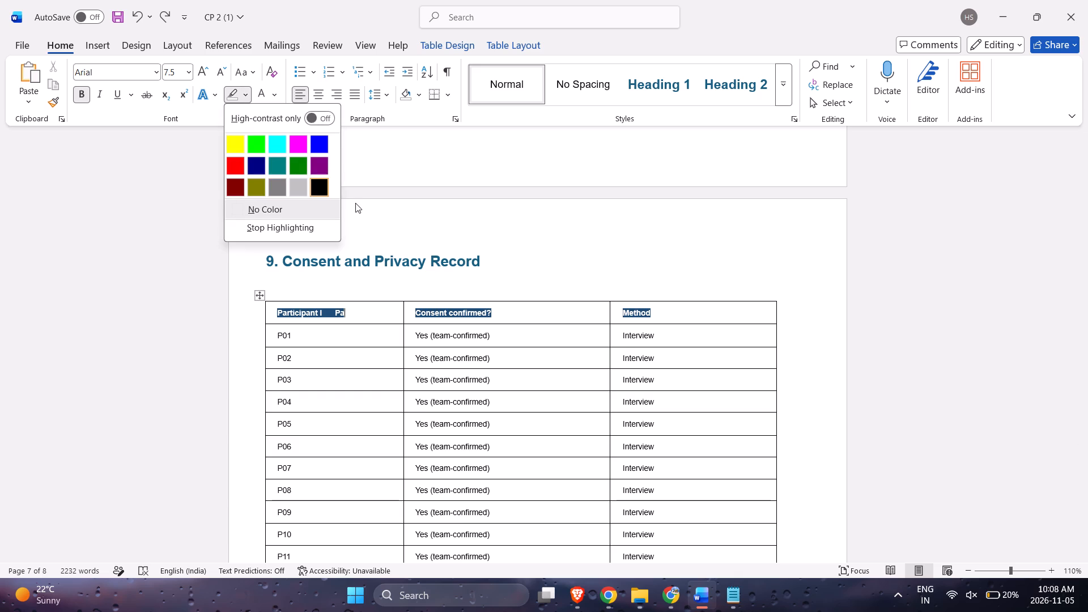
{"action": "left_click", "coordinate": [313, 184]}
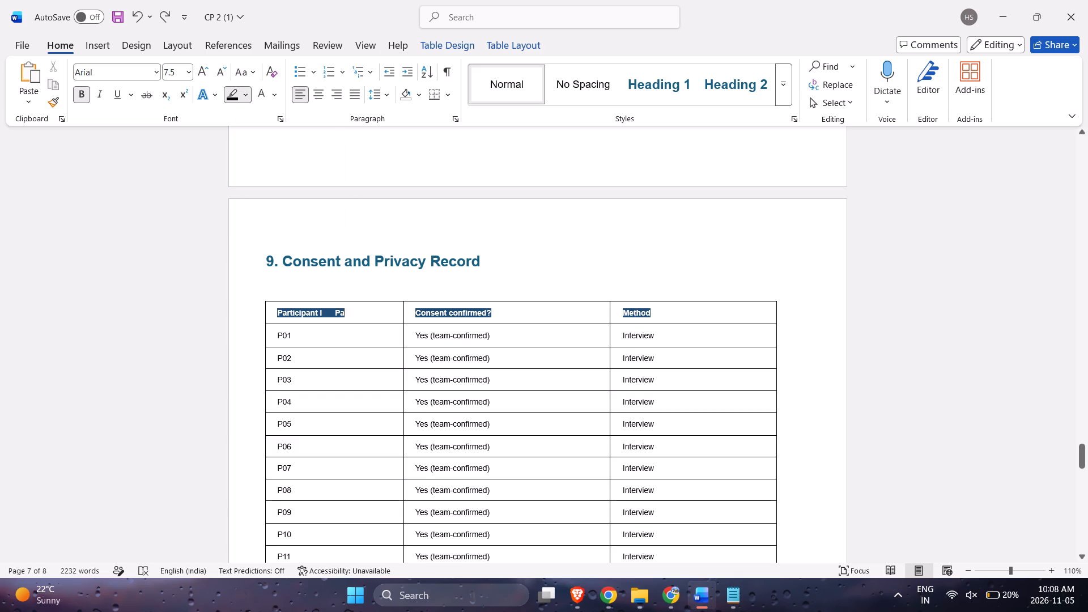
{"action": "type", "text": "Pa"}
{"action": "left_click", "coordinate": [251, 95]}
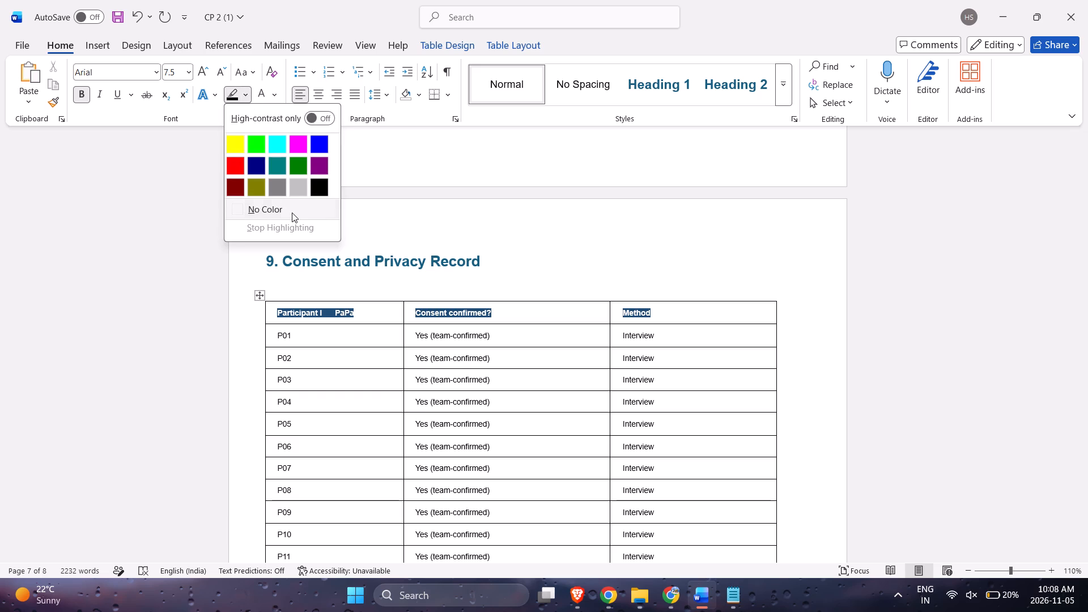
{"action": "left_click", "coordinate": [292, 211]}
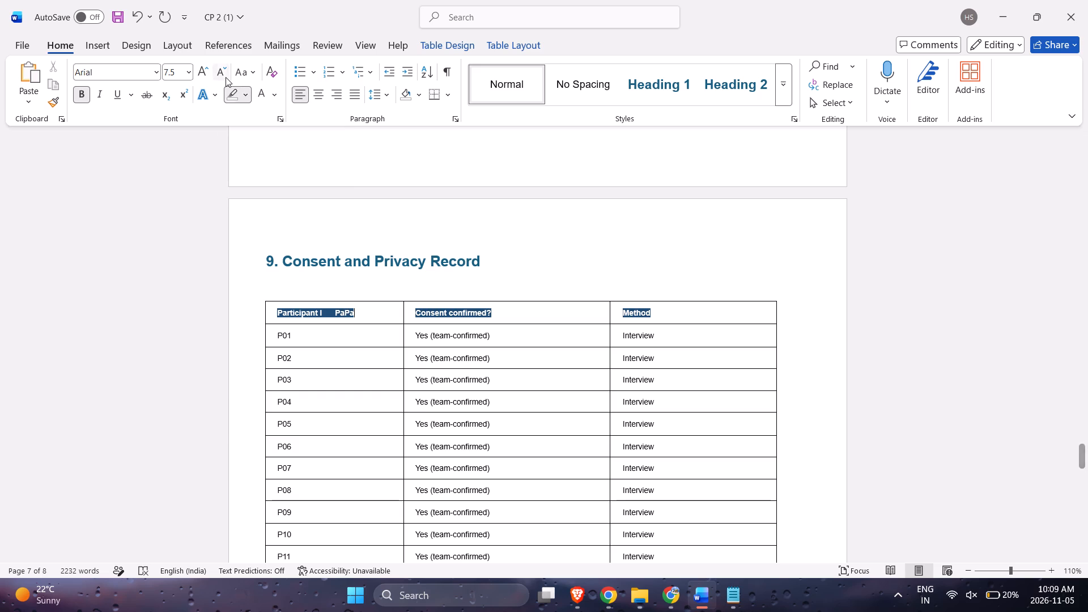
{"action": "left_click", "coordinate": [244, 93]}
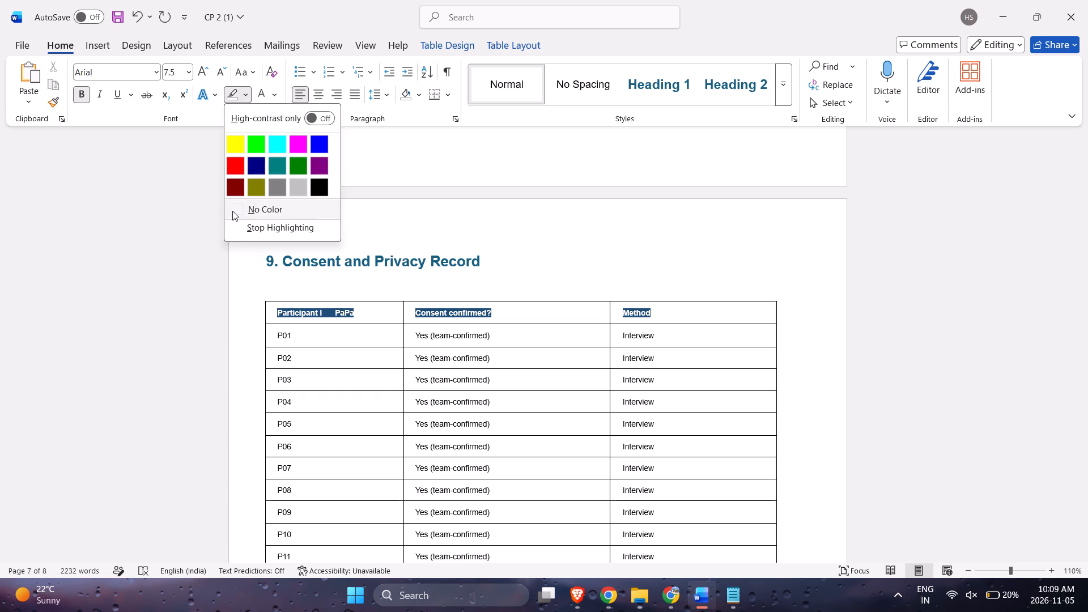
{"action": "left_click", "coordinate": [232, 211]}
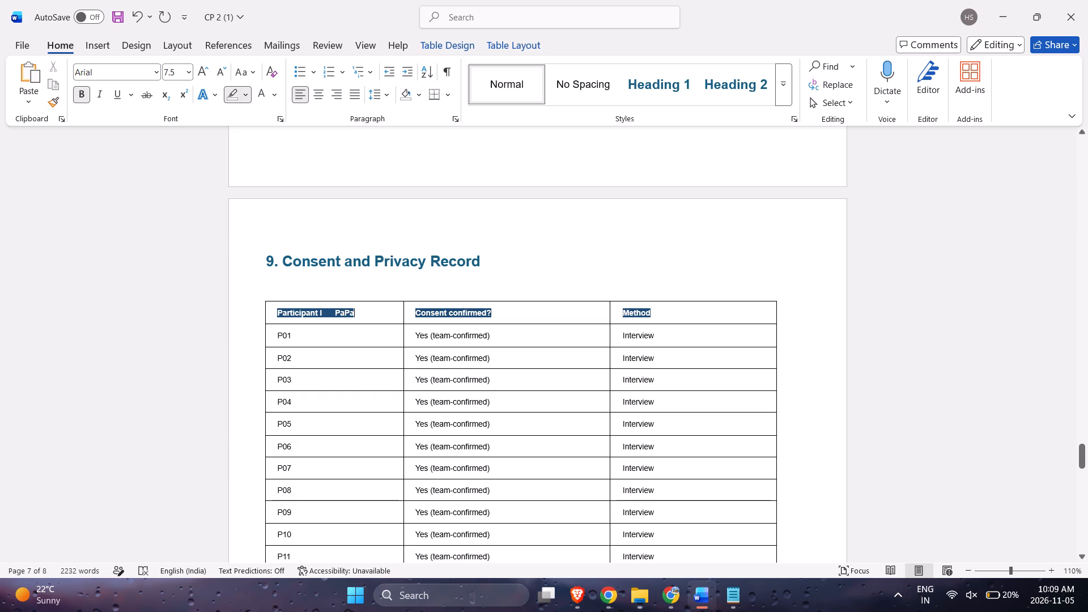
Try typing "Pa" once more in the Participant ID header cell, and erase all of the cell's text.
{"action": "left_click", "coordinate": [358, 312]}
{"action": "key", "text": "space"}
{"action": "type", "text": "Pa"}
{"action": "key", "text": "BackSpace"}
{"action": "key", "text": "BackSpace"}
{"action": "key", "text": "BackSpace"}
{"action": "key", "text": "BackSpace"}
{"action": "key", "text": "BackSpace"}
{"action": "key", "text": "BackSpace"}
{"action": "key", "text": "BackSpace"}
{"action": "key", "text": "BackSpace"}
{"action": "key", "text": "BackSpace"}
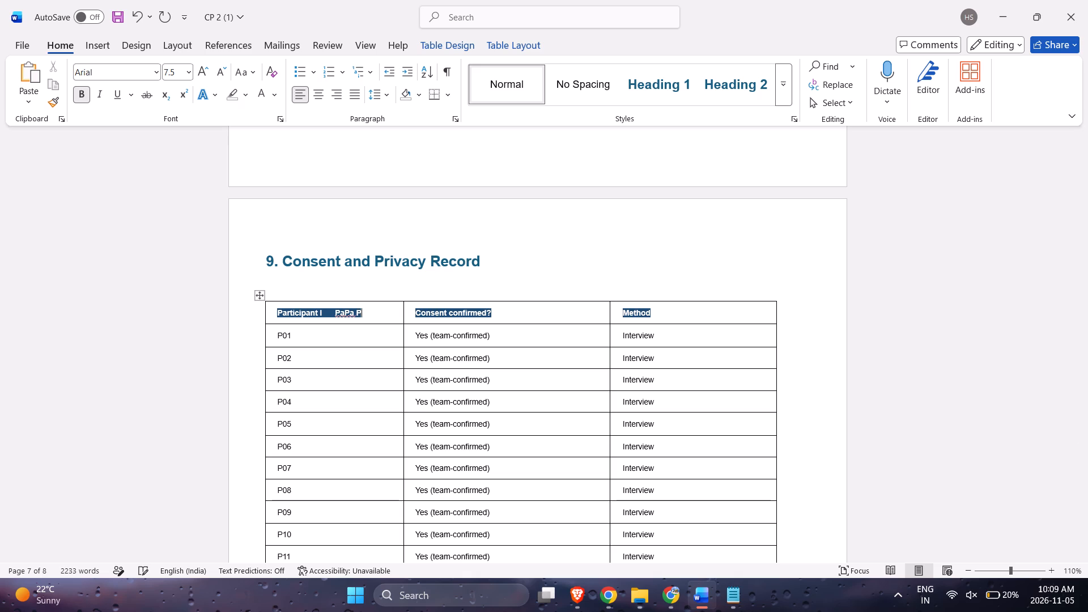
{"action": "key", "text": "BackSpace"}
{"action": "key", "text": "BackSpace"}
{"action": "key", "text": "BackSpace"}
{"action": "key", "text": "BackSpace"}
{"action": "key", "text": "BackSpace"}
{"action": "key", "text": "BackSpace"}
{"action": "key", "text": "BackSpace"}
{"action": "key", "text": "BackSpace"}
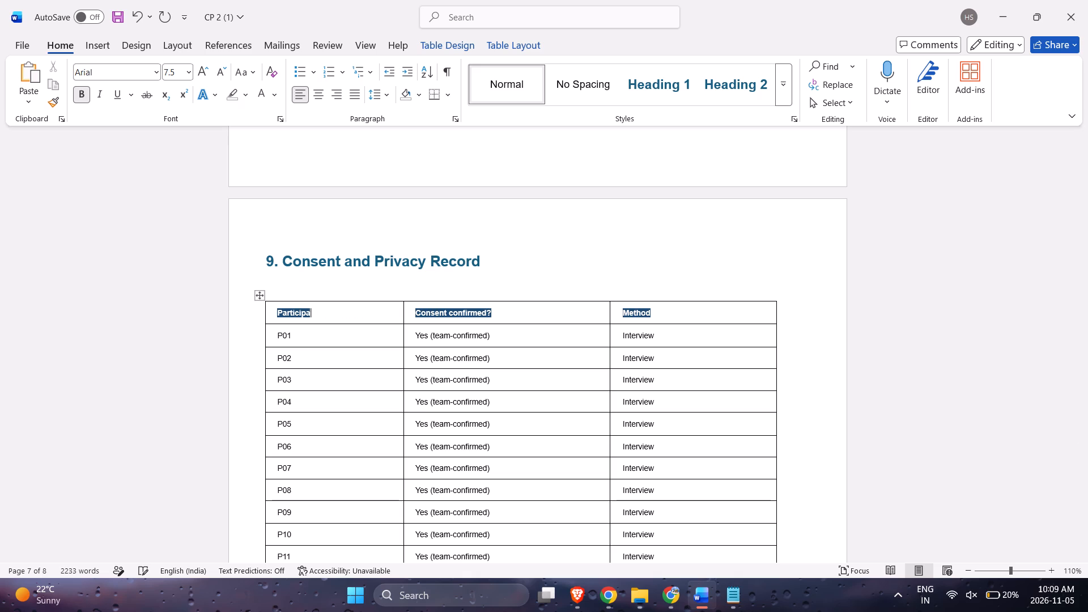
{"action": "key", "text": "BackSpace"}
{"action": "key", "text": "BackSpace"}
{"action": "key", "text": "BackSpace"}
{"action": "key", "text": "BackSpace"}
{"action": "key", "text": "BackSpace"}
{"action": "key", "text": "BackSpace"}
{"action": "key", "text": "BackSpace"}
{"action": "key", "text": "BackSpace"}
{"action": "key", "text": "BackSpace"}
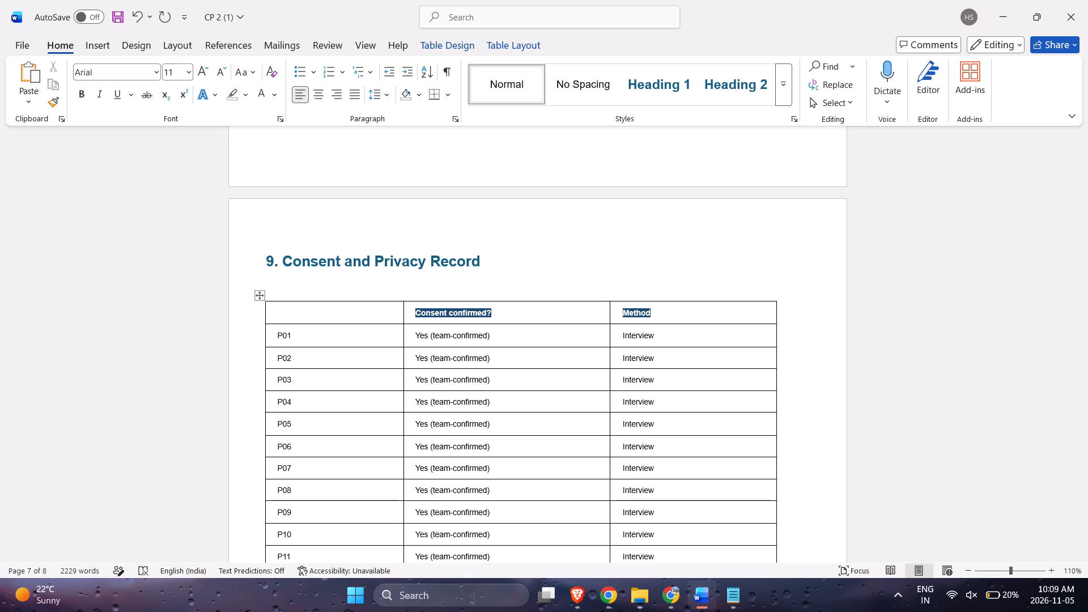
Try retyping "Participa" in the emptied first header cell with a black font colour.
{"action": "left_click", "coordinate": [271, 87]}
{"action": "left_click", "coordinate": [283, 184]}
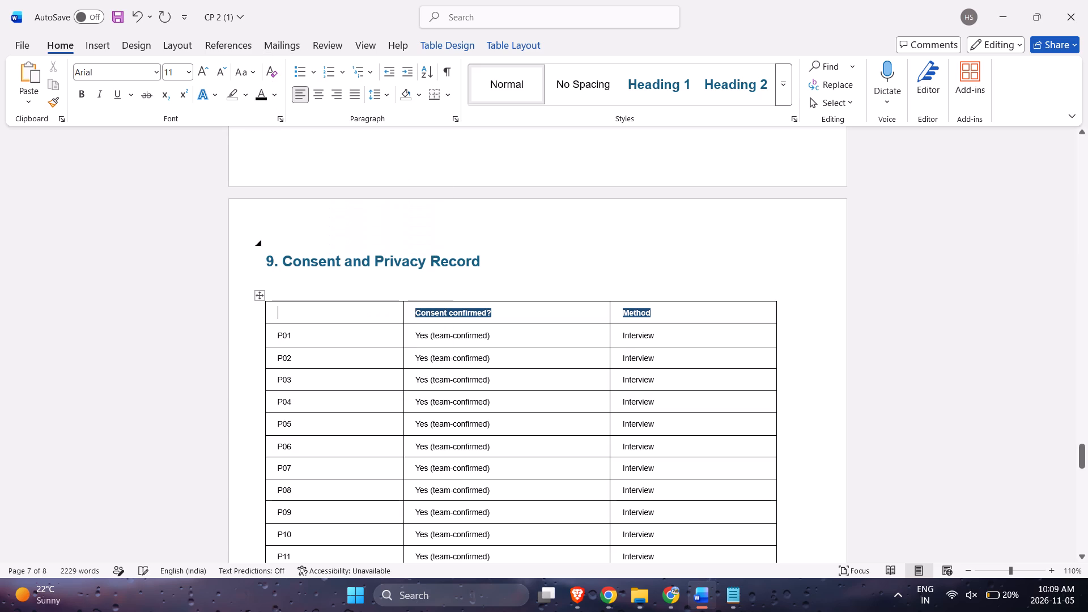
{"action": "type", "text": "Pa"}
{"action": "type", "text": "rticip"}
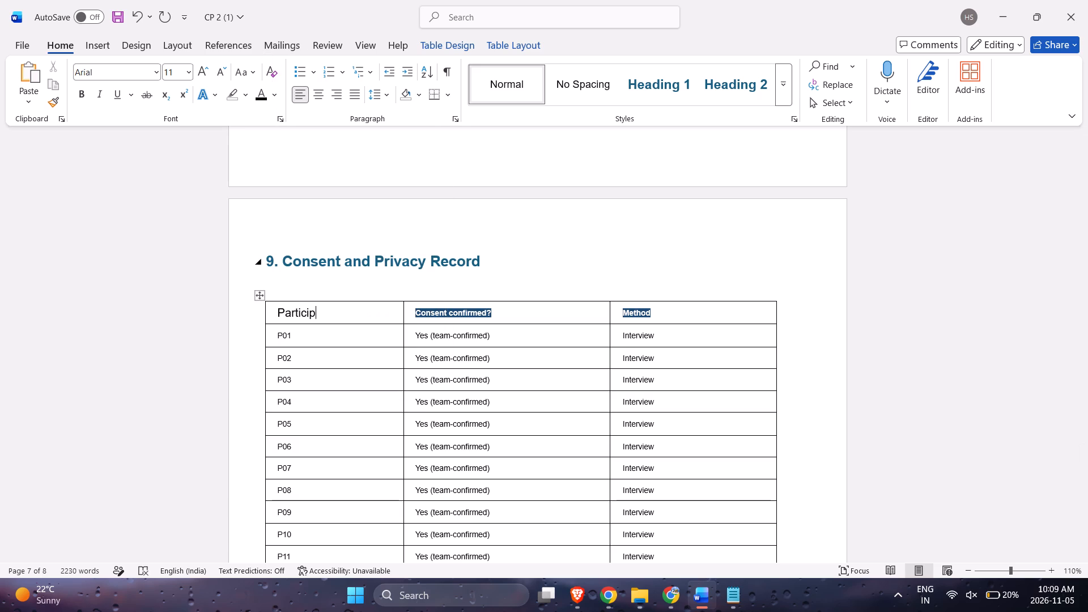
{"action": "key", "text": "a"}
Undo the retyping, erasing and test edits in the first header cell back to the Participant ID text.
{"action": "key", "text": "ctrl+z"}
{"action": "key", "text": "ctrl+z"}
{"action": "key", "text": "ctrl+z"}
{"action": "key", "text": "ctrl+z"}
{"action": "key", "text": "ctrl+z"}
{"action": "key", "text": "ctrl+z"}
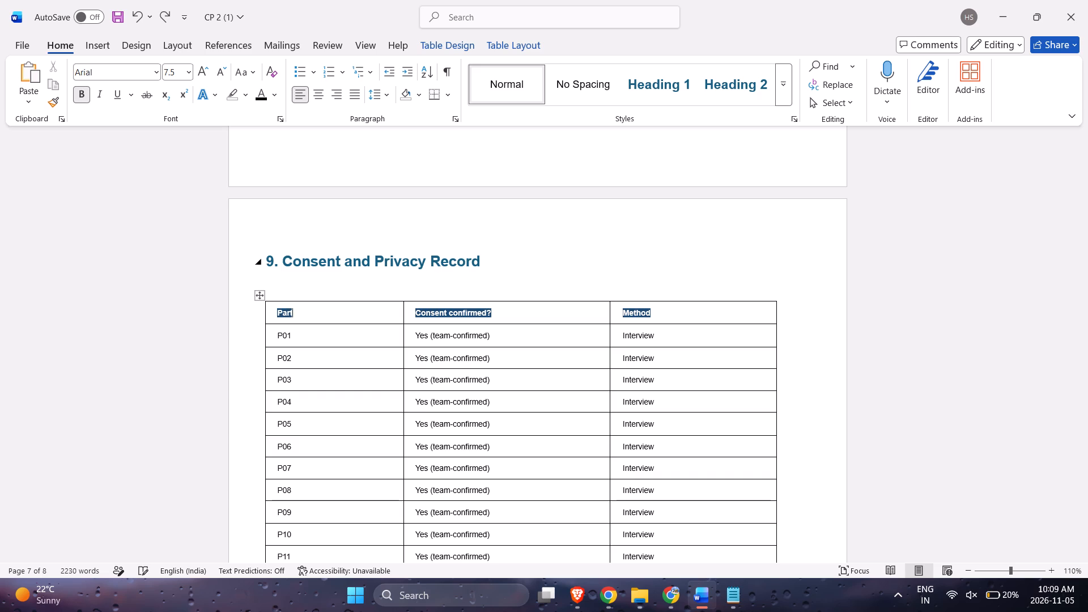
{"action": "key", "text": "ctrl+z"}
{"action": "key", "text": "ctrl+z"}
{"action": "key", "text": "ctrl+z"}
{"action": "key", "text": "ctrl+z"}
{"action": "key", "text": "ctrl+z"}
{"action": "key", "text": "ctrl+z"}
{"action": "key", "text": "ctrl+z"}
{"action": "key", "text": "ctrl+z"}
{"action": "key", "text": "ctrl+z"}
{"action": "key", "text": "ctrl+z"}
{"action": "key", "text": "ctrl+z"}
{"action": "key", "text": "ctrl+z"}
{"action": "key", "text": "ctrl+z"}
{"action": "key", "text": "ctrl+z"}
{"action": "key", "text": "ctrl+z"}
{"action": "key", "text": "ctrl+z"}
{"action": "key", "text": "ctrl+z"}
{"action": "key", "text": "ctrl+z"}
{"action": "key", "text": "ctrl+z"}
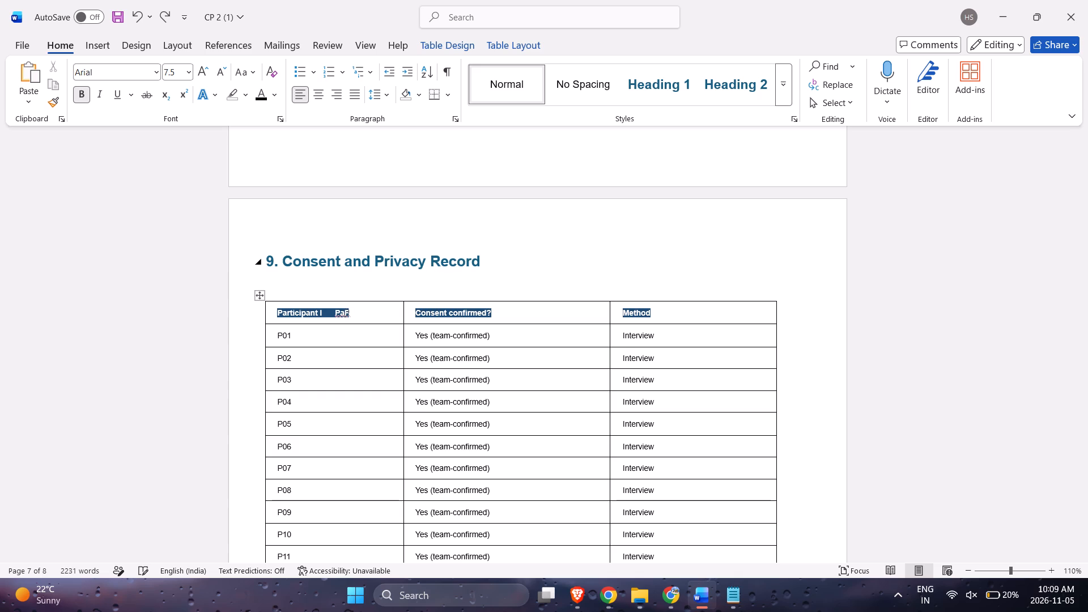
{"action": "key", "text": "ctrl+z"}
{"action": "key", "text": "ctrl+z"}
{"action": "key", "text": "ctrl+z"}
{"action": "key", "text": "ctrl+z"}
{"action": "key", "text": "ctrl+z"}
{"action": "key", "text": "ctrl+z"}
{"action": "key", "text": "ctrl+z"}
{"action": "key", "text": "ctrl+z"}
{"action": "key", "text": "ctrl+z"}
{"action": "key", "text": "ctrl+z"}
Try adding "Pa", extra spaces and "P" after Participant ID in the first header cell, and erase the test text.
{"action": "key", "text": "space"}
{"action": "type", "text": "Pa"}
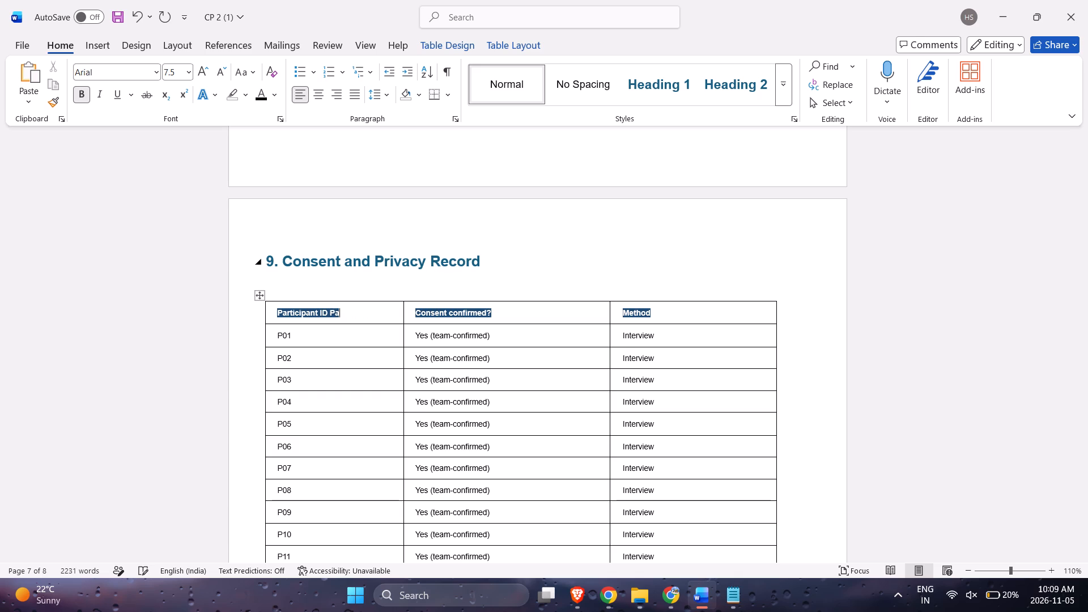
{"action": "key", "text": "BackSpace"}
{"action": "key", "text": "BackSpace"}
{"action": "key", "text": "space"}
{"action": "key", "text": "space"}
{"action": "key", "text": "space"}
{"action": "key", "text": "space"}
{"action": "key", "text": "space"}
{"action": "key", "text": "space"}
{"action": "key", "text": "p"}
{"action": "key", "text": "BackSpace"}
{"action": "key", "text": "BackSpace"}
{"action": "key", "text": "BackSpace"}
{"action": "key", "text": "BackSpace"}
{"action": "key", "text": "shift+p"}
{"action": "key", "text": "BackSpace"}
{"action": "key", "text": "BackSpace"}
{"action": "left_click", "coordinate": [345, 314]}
Enter "Participant ID" in the Automatic black font colour after the text in the Consent confirmed? header cell.
{"action": "left_click", "coordinate": [516, 313]}
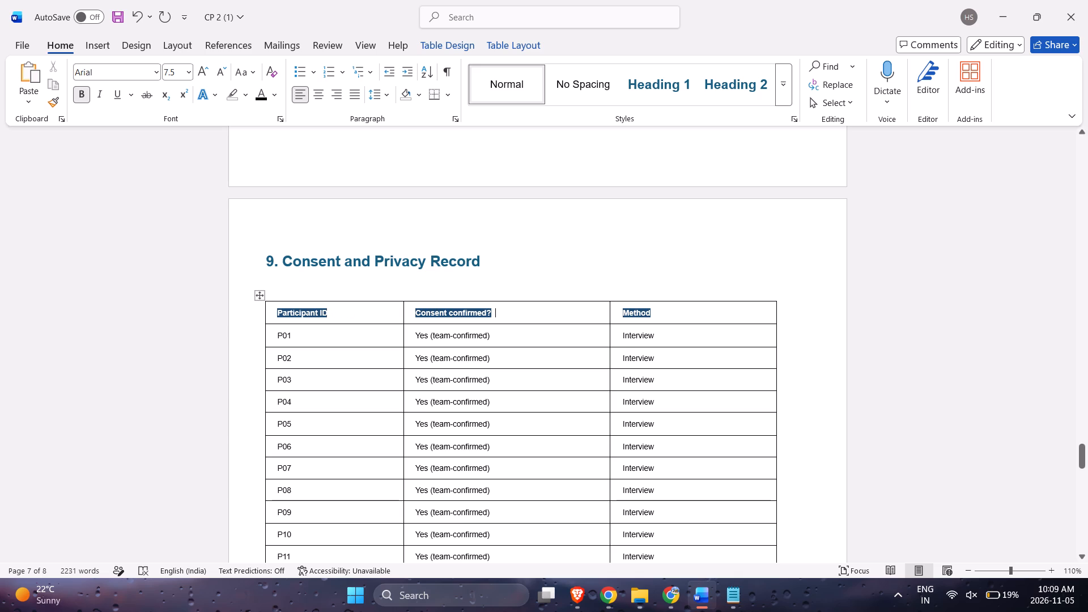
{"action": "key", "text": "space"}
{"action": "type", "text": "Pa"}
{"action": "left_click", "coordinate": [277, 99]}
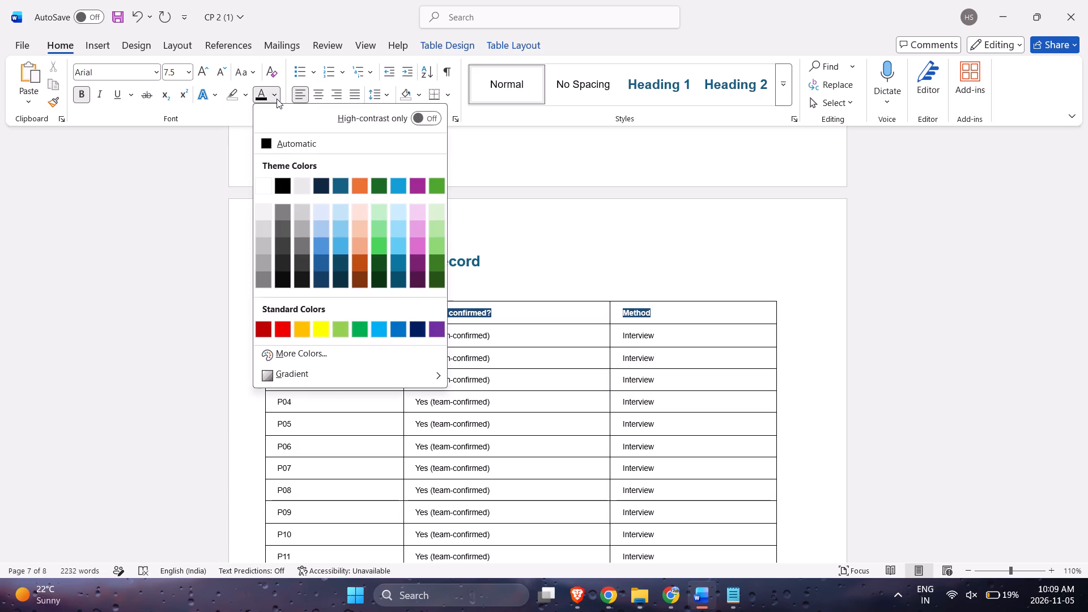
{"action": "left_click", "coordinate": [277, 135]}
{"action": "type", "text": "Pa"}
{"action": "type", "text": "rtici"}
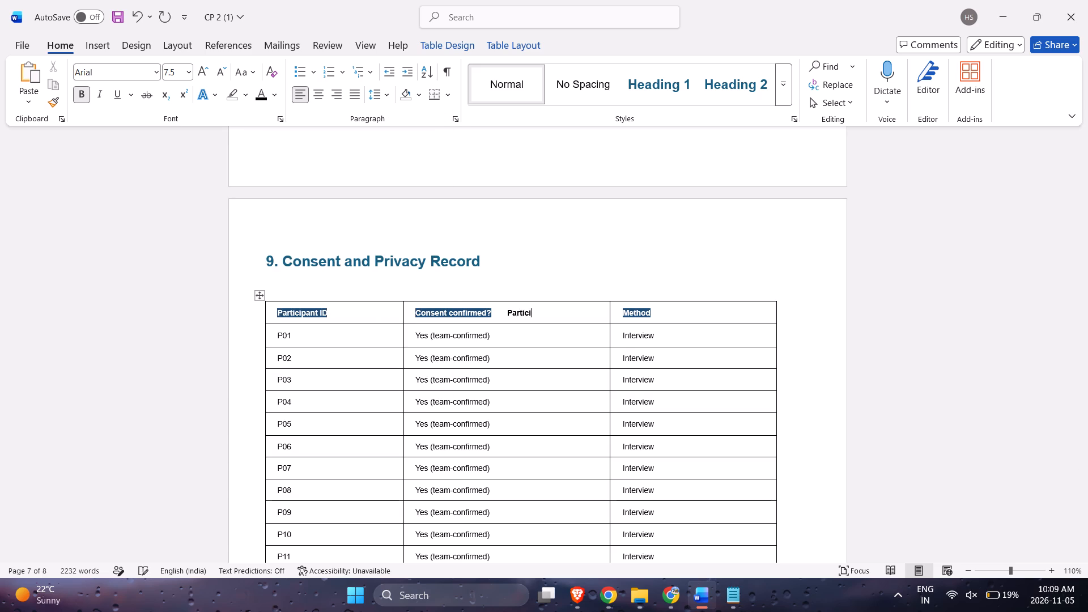
{"action": "type", "text": "pant"}
{"action": "key", "text": "space"}
{"action": "type", "text": "ID"}
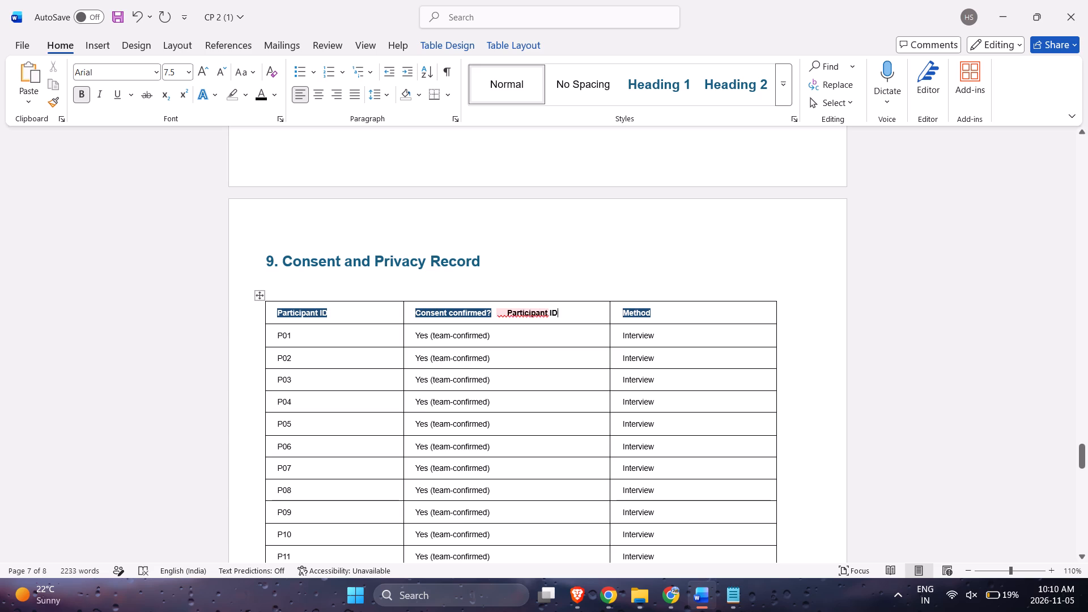
Move the black "Participant ID" text over the shaded text in the first header cell, and delete the extra characters before it.
{"action": "left_click_drag", "start_coordinate": [508, 313], "coordinate": [568, 312]}
{"action": "left_click_drag", "start_coordinate": [568, 312], "coordinate": [559, 310]}
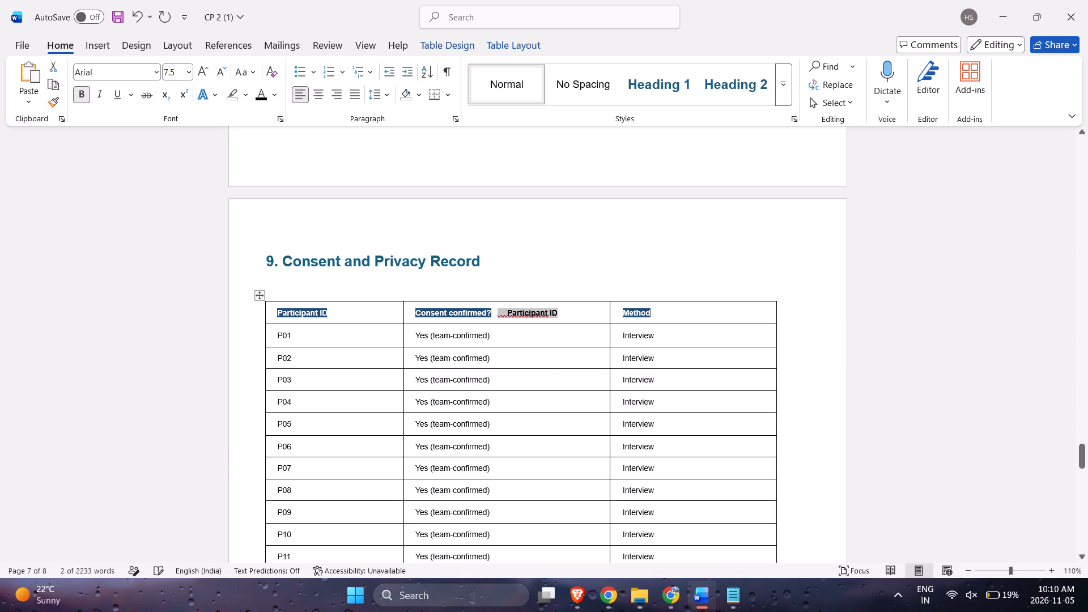
{"action": "key", "text": "ctrl+x"}
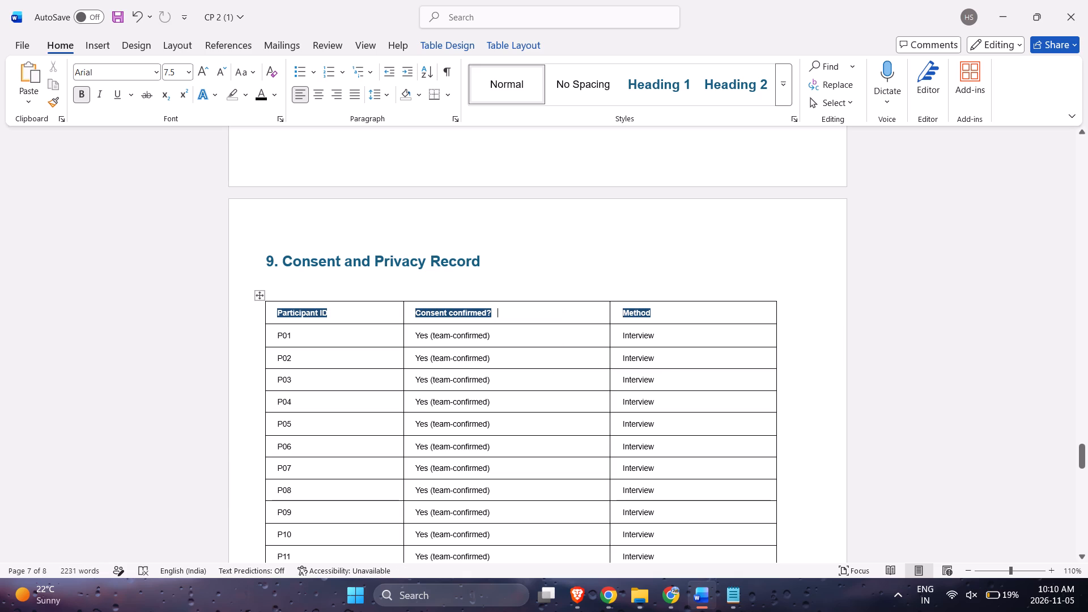
{"action": "left_click_drag", "start_coordinate": [374, 317], "coordinate": [284, 312]}
{"action": "left_click_drag", "start_coordinate": [284, 312], "coordinate": [275, 313]}
{"action": "key", "text": "ctrl+v"}
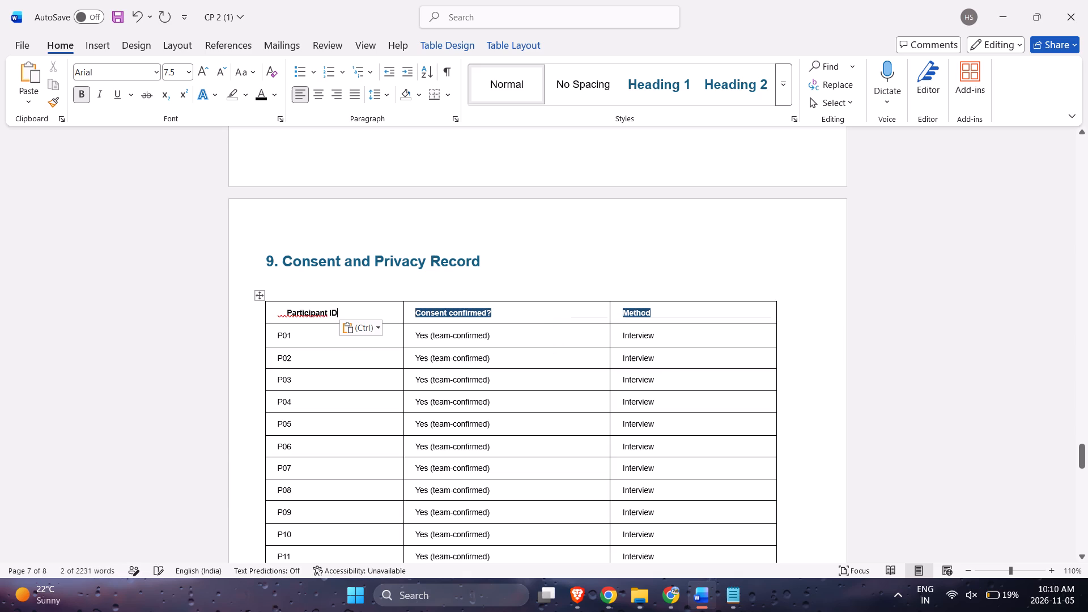
{"action": "left_click", "coordinate": [285, 313]}
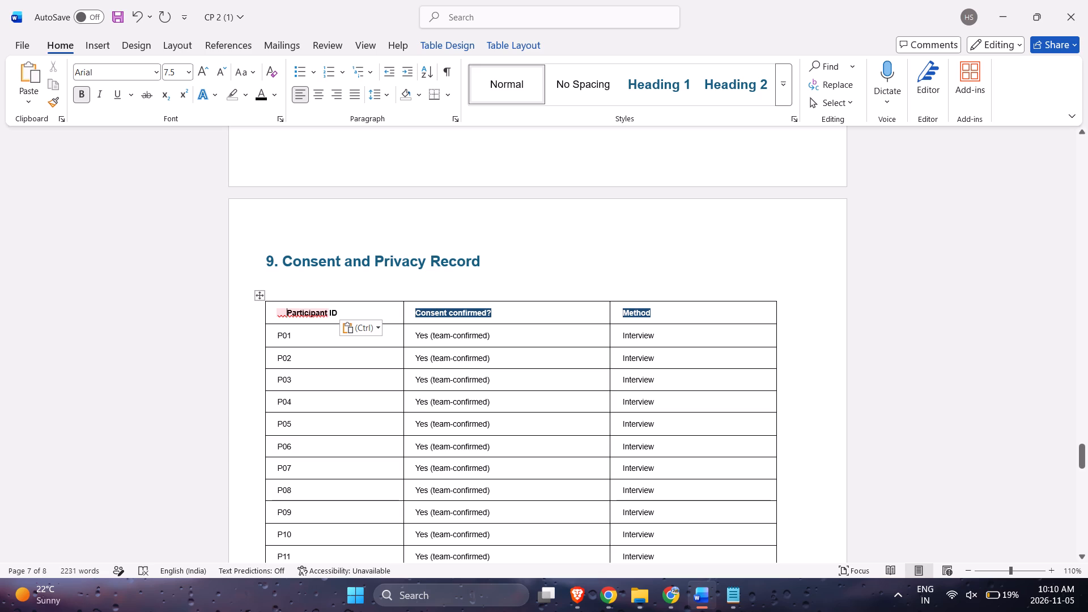
{"action": "key", "text": "BackSpace"}
{"action": "key", "text": "BackSpace"}
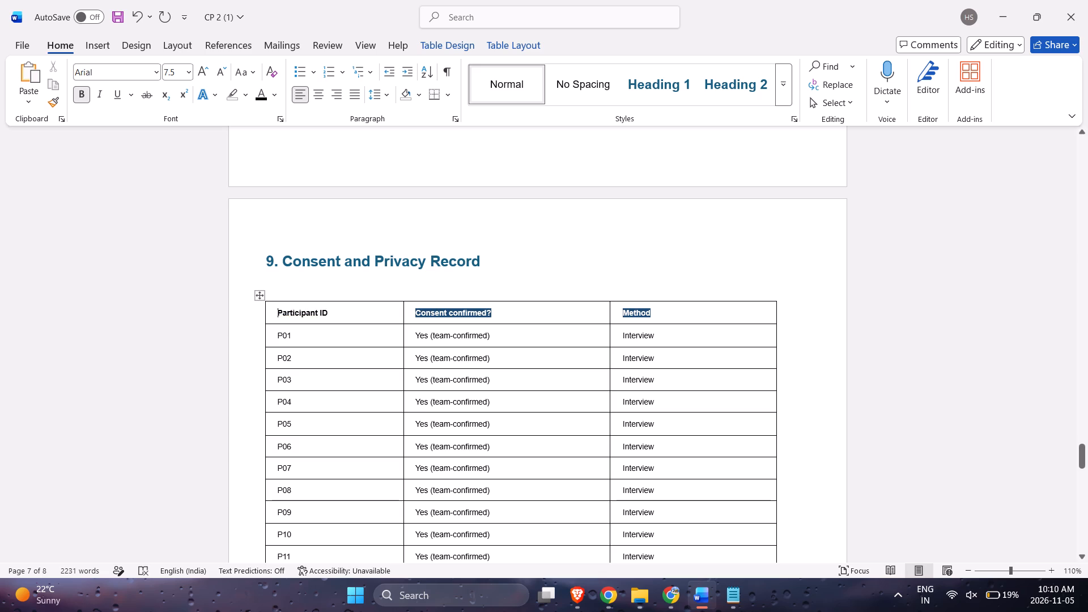
Replace the shaded Consent confirmed? header with "Consent confirmed?" retyped in a black font colour.
{"action": "left_click", "coordinate": [513, 311]}
{"action": "type", "text": "Co"}
{"action": "key", "text": "BackSpace"}
{"action": "key", "text": "BackSpace"}
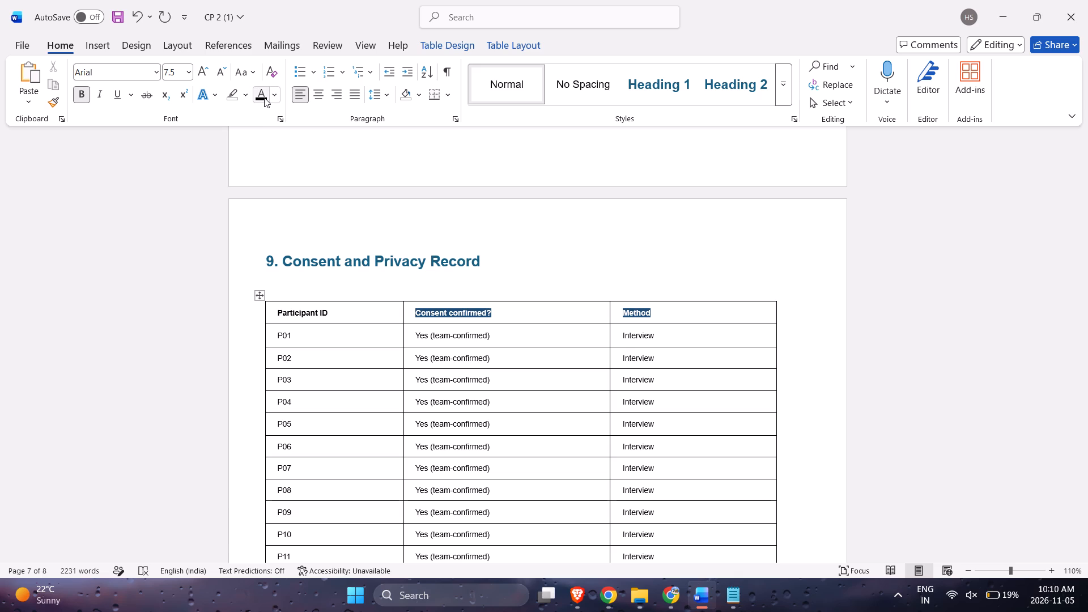
{"action": "left_click", "coordinate": [264, 97]}
{"action": "type", "text": "Con"}
{"action": "type", "text": "sent"}
{"action": "key", "text": "space"}
{"action": "type", "text": "con"}
{"action": "type", "text": "firm"}
{"action": "type", "text": "ed"}
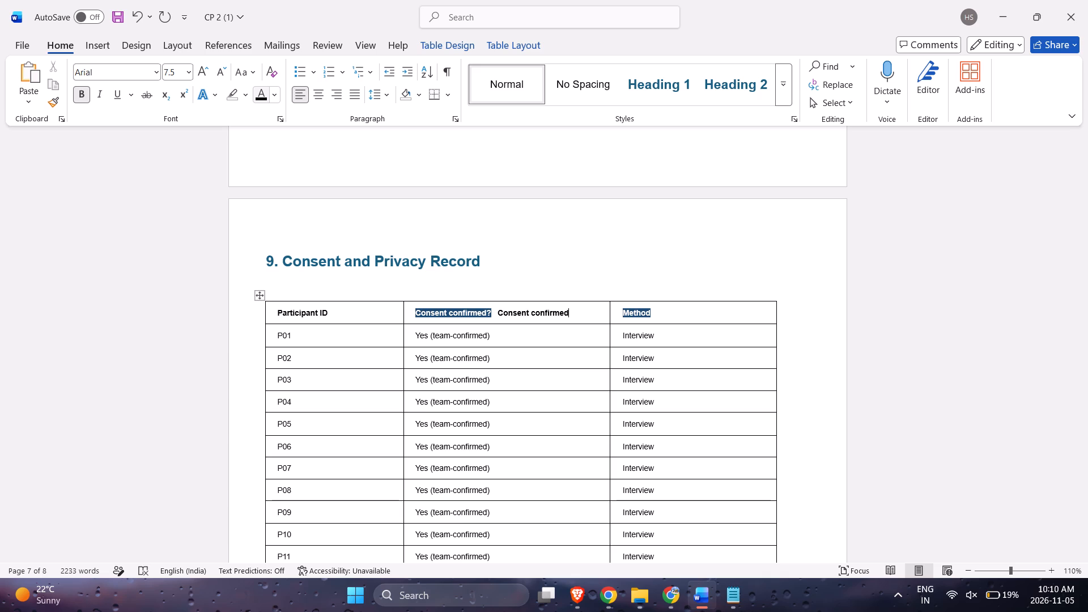
{"action": "key", "text": "shift+question"}
{"action": "left_click_drag", "start_coordinate": [499, 312], "coordinate": [431, 311]}
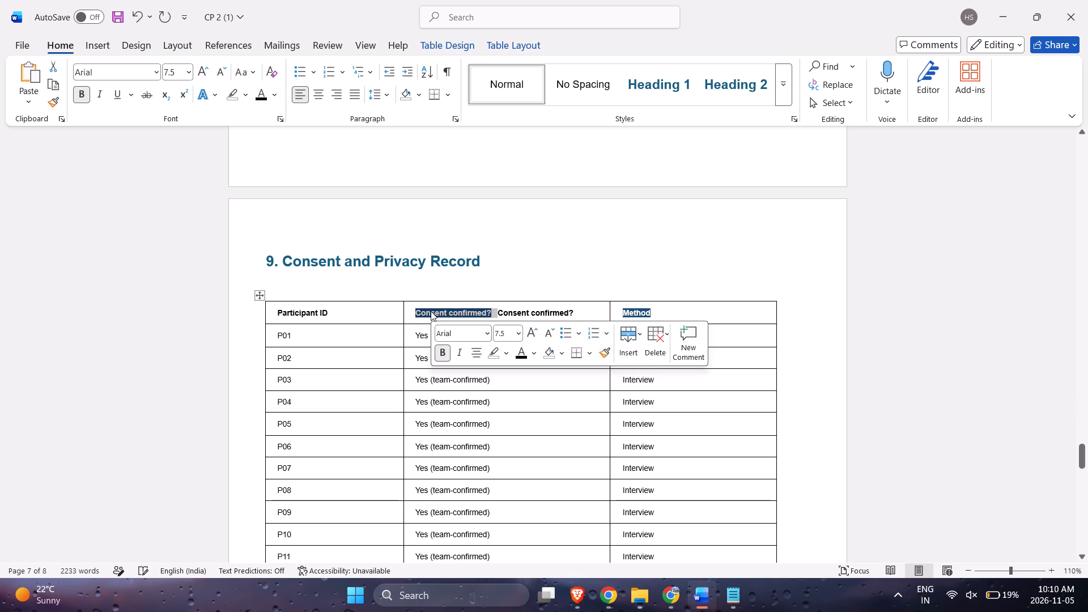
{"action": "key", "text": "BackSpace"}
Replace the shaded Method header with "Method" retyped in a black font colour.
{"action": "left_click", "coordinate": [671, 309]}
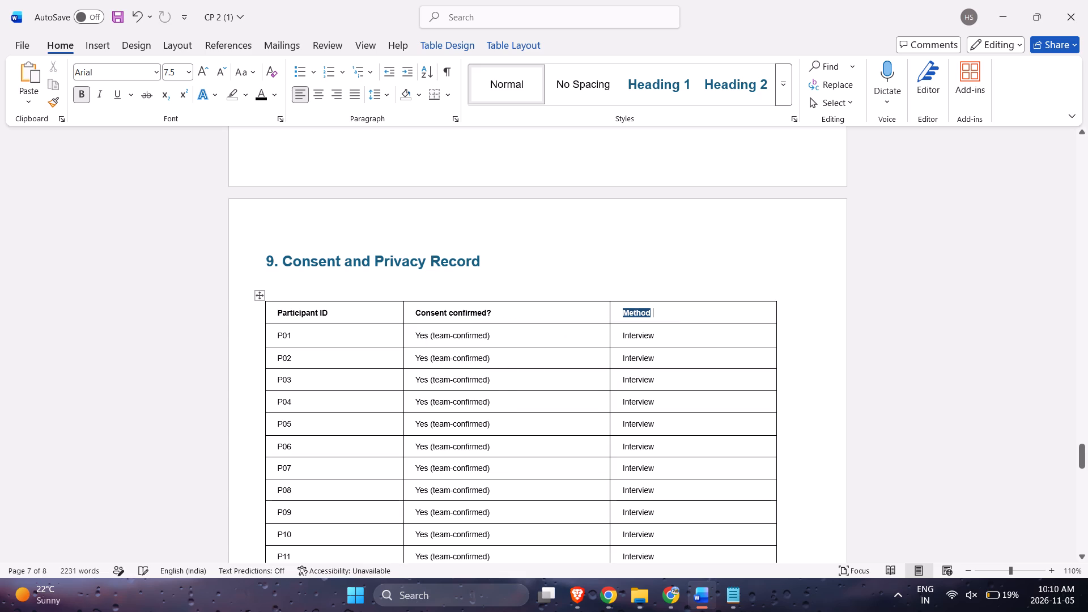
{"action": "left_click", "coordinate": [258, 95]}
{"action": "key", "text": "shift+m"}
{"action": "type", "text": "ethod"}
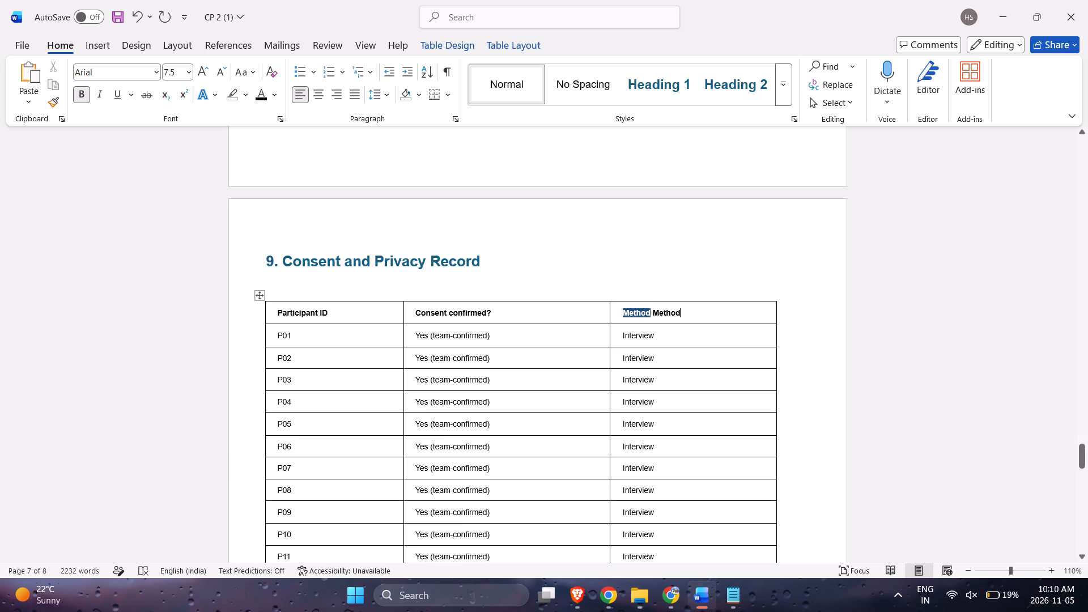
{"action": "left_click_drag", "start_coordinate": [652, 315], "coordinate": [626, 317]}
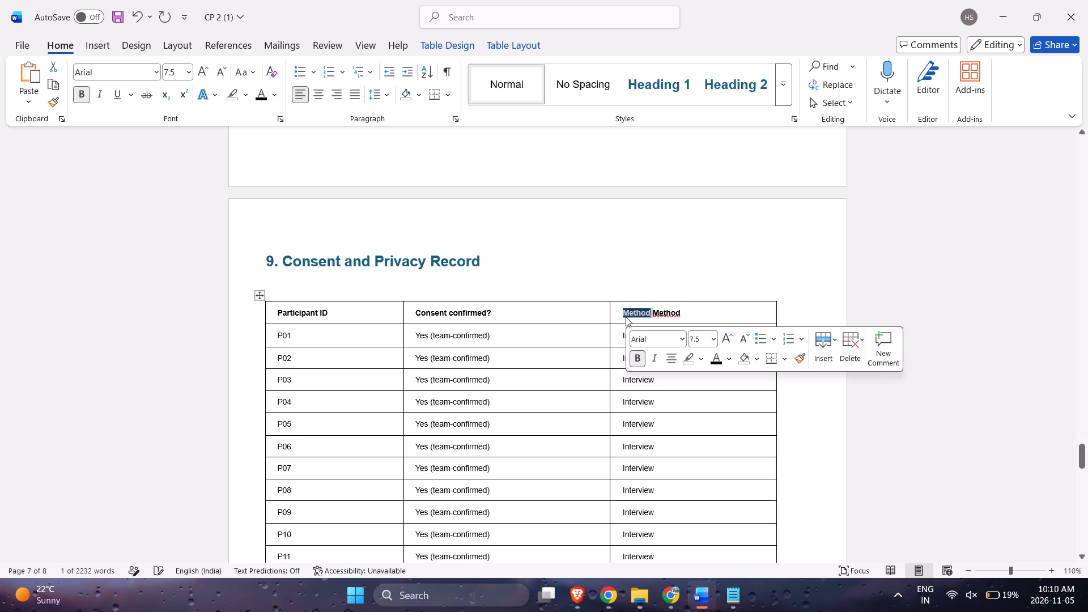
{"action": "key", "text": "BackSpace"}
Enter "CP2 submission checklist" in a black font colour after the shaded text in the first header cell of the CP2 Submission Review table.
{"action": "scroll", "coordinate": [626, 317], "scroll_direction": "down", "scroll_amount": 4}
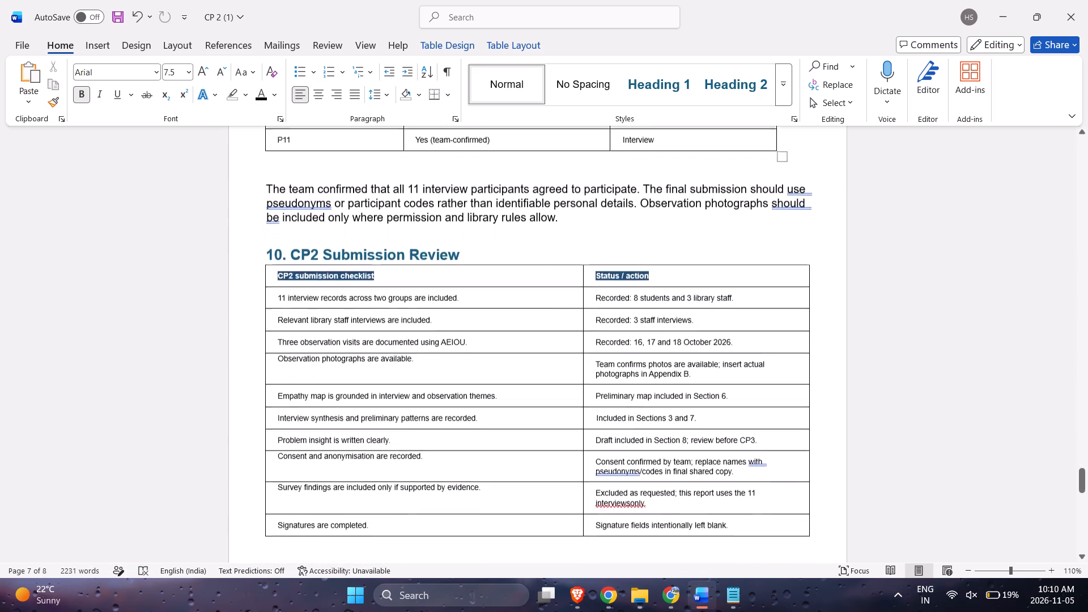
{"action": "scroll", "coordinate": [626, 317], "scroll_direction": "down", "scroll_amount": 2}
{"action": "scroll", "coordinate": [626, 317], "scroll_direction": "up", "scroll_amount": 1}
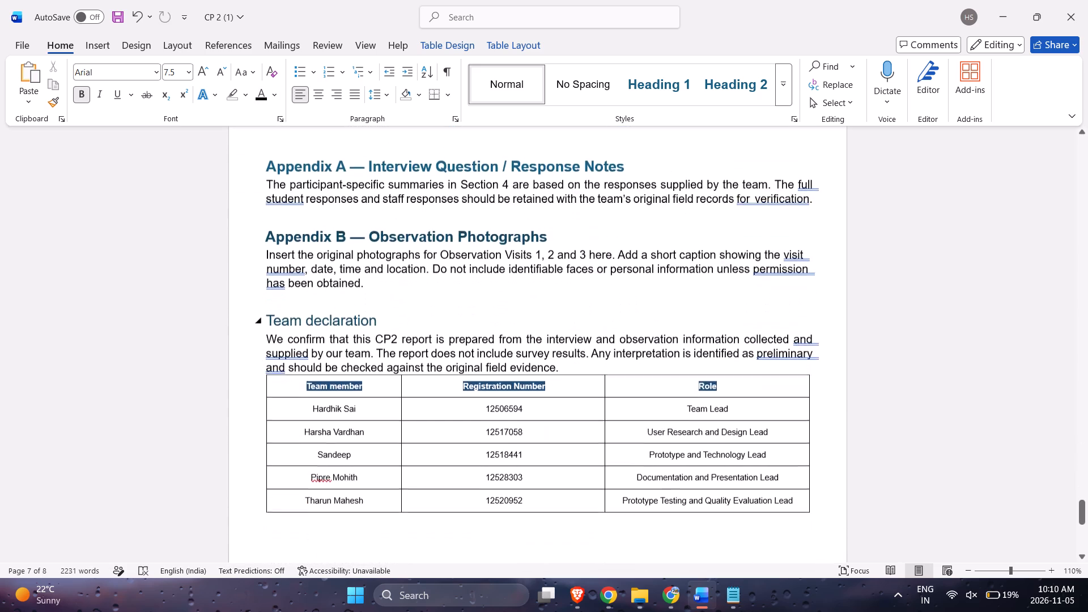
{"action": "scroll", "coordinate": [626, 317], "scroll_direction": "up", "scroll_amount": 3}
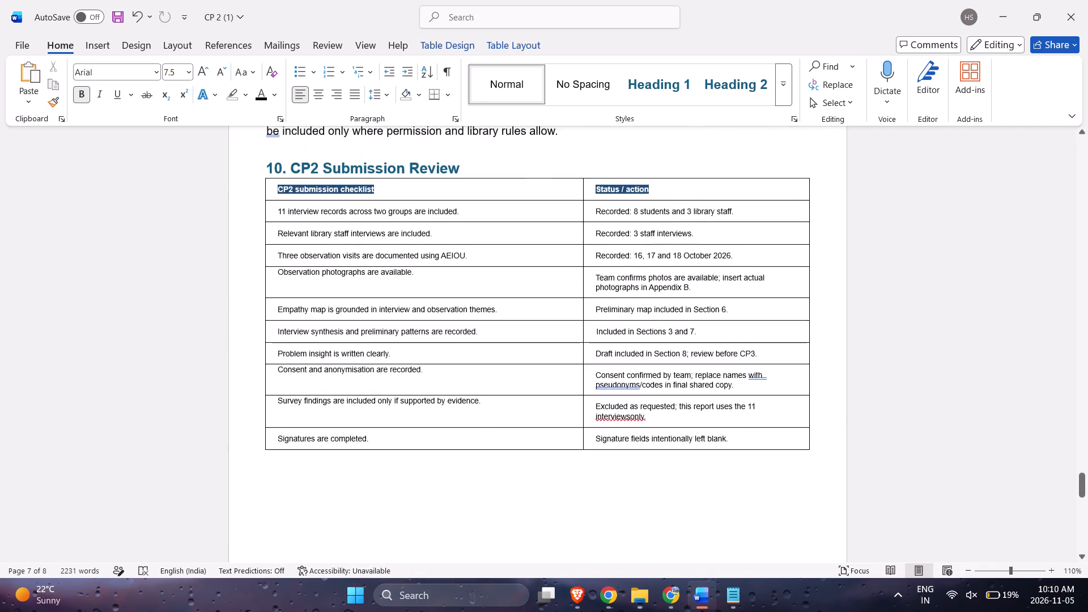
{"action": "left_click", "coordinate": [390, 205]}
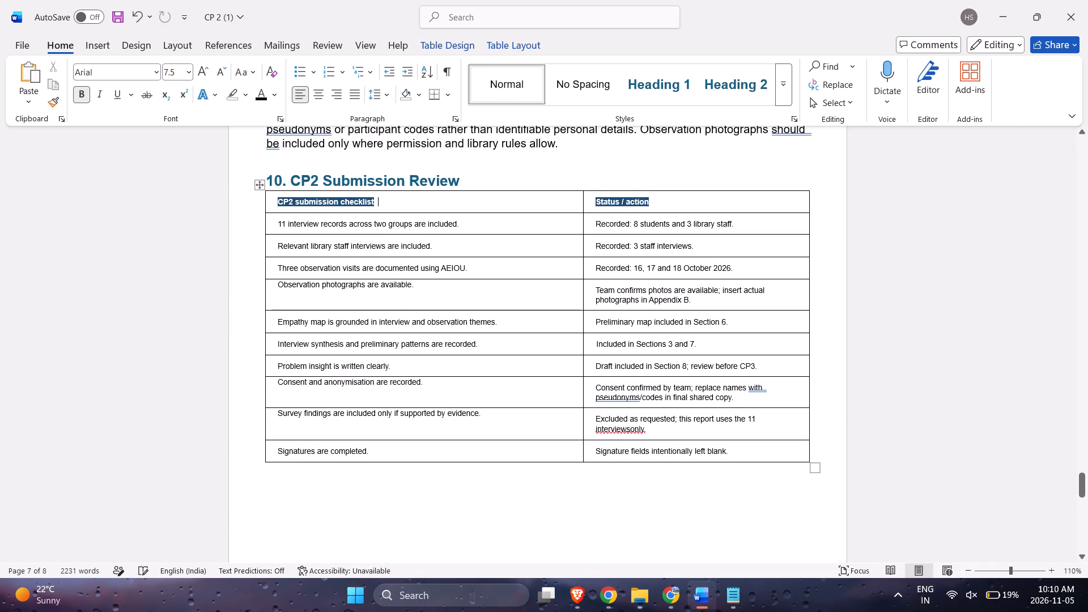
{"action": "left_click", "coordinate": [265, 100]}
{"action": "type", "text": "CP"}
{"action": "type", "text": "2 submission"}
{"action": "key", "text": "space"}
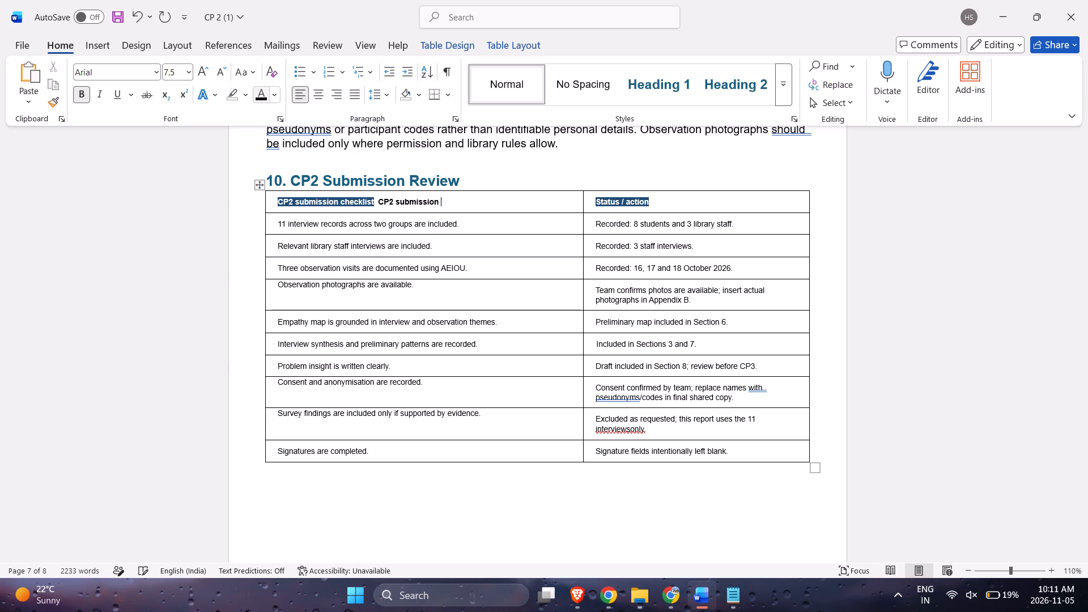
{"action": "type", "text": "checklist"}
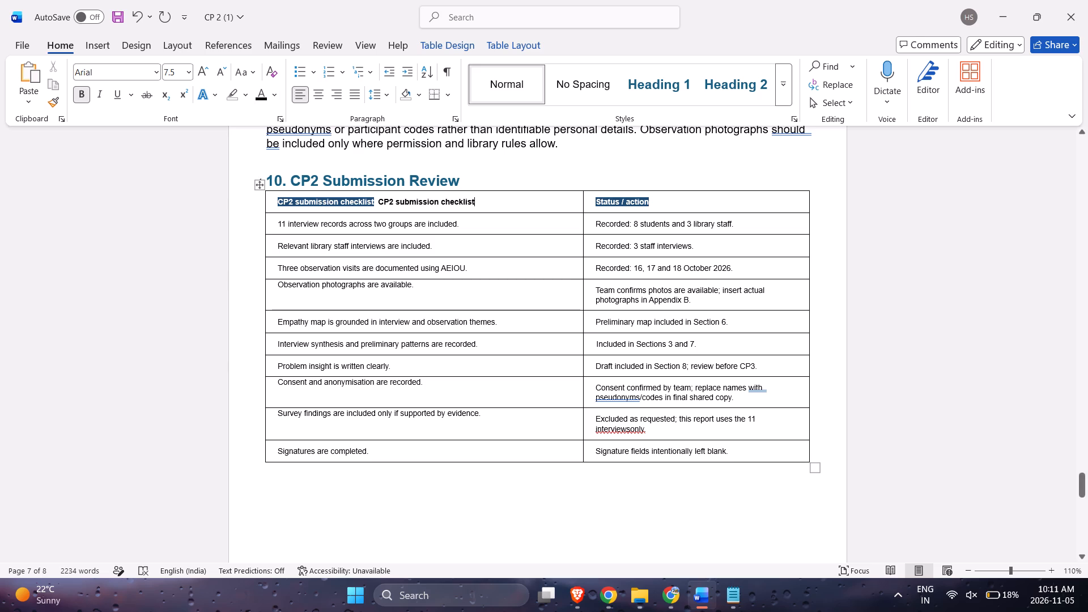
Replace the shaded Status / action header with "Status / action" retyped in a black font colour.
{"action": "left_click", "coordinate": [671, 201]}
{"action": "key", "text": "shift+s"}
{"action": "key", "text": "BackSpace"}
{"action": "left_click", "coordinate": [262, 92]}
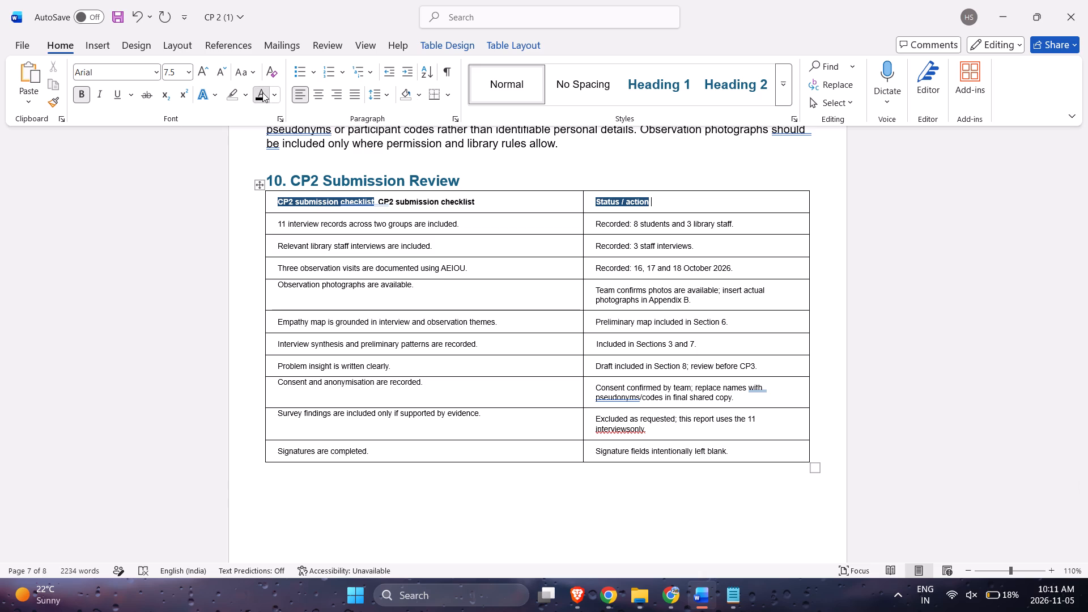
{"action": "type", "text": "Status"}
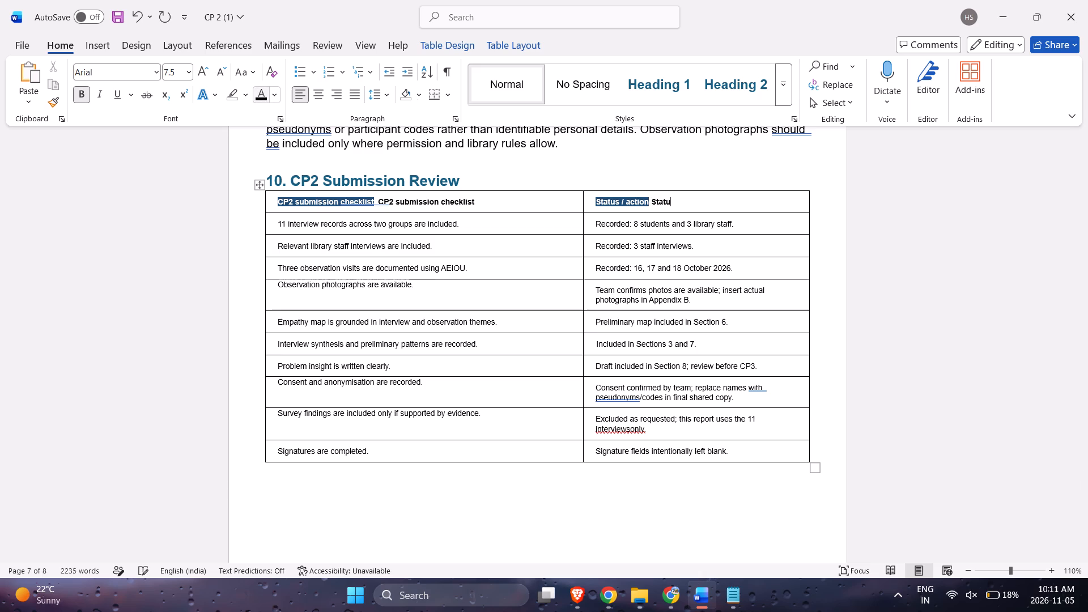
{"action": "key", "text": "space"}
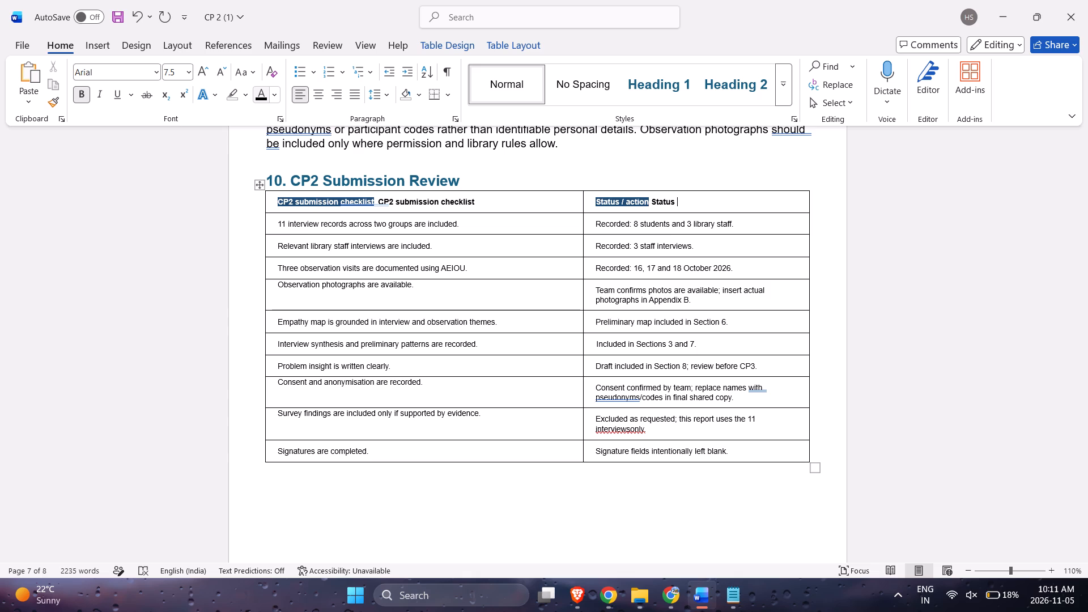
{"action": "type", "text": "/ action"}
{"action": "left_click_drag", "start_coordinate": [652, 203], "coordinate": [628, 202]}
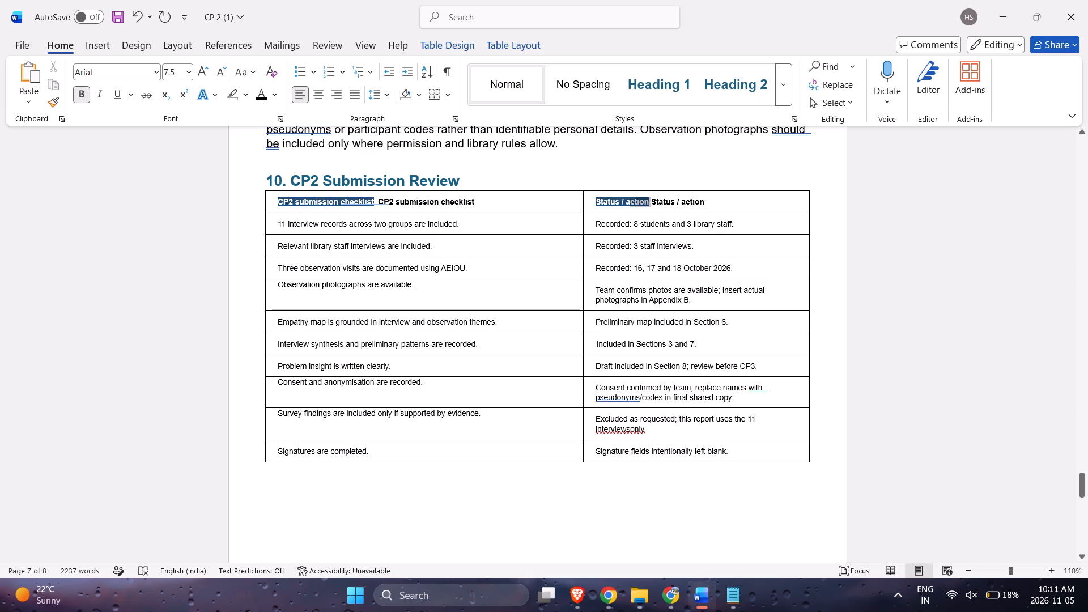
{"action": "left_click_drag", "start_coordinate": [628, 202], "coordinate": [599, 203]}
{"action": "key", "text": "BackSpace"}
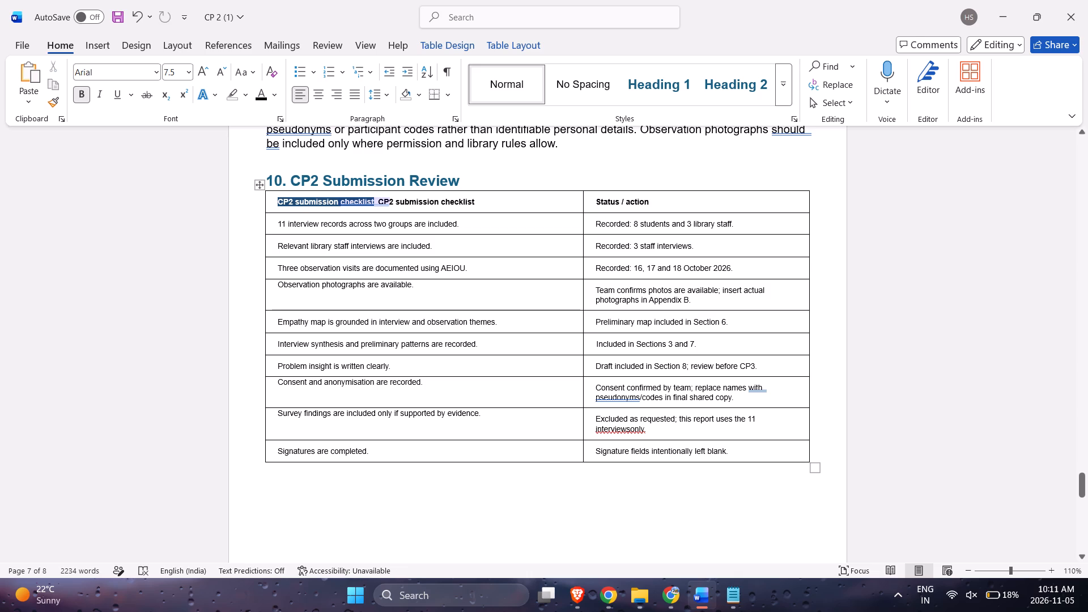
Delete the shaded CP2 submission checklist text before its black copy in the first header cell.
{"action": "left_click_drag", "start_coordinate": [379, 202], "coordinate": [202, 198]}
{"action": "key", "text": "BackSpace"}
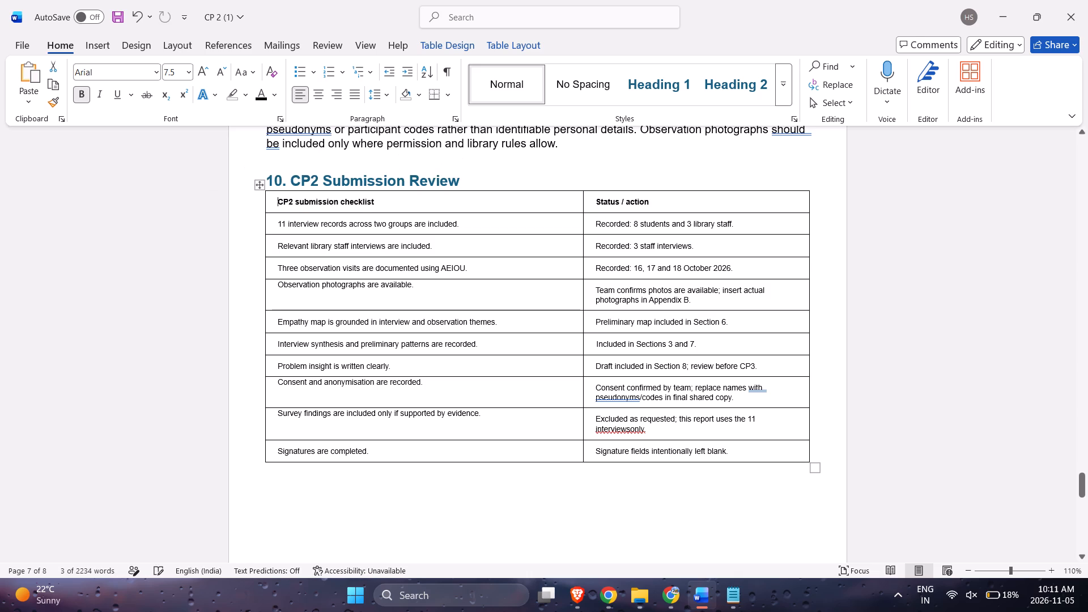
Replace the shaded Team member header of the Team declaration table with "Team Member" typed in a black font colour.
{"action": "scroll", "coordinate": [516, 284], "scroll_direction": "down", "scroll_amount": 3}
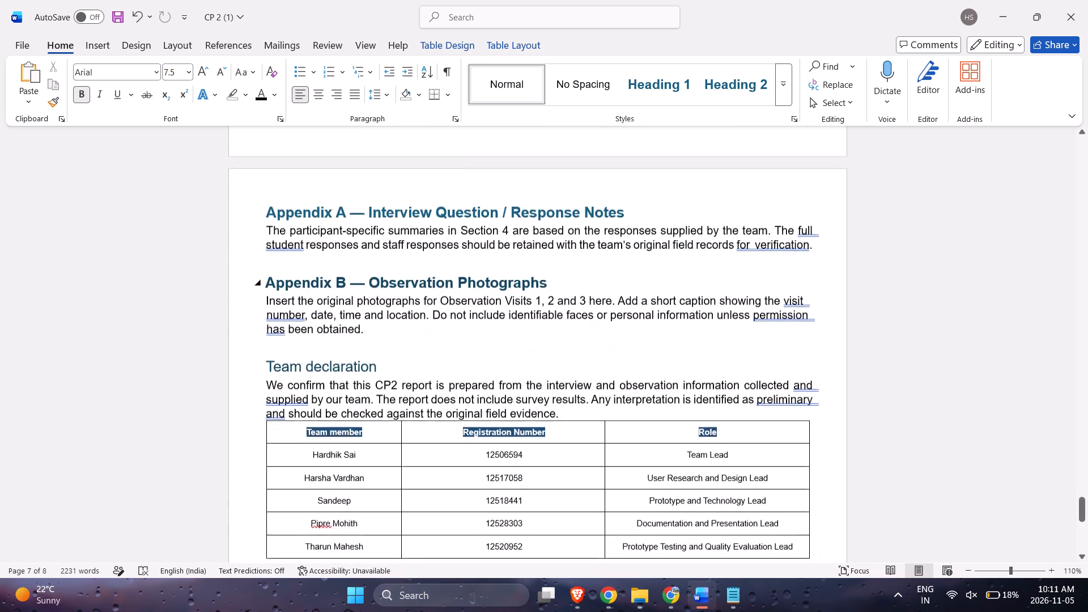
{"action": "scroll", "coordinate": [516, 284], "scroll_direction": "down", "scroll_amount": 1}
{"action": "left_click", "coordinate": [383, 283]}
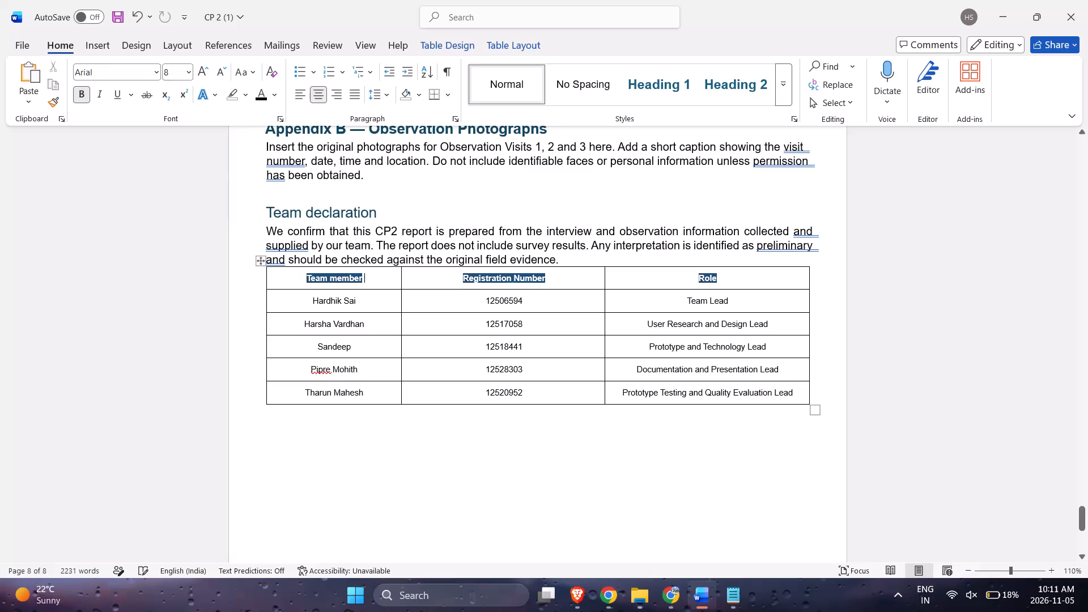
{"action": "left_click", "coordinate": [260, 97]}
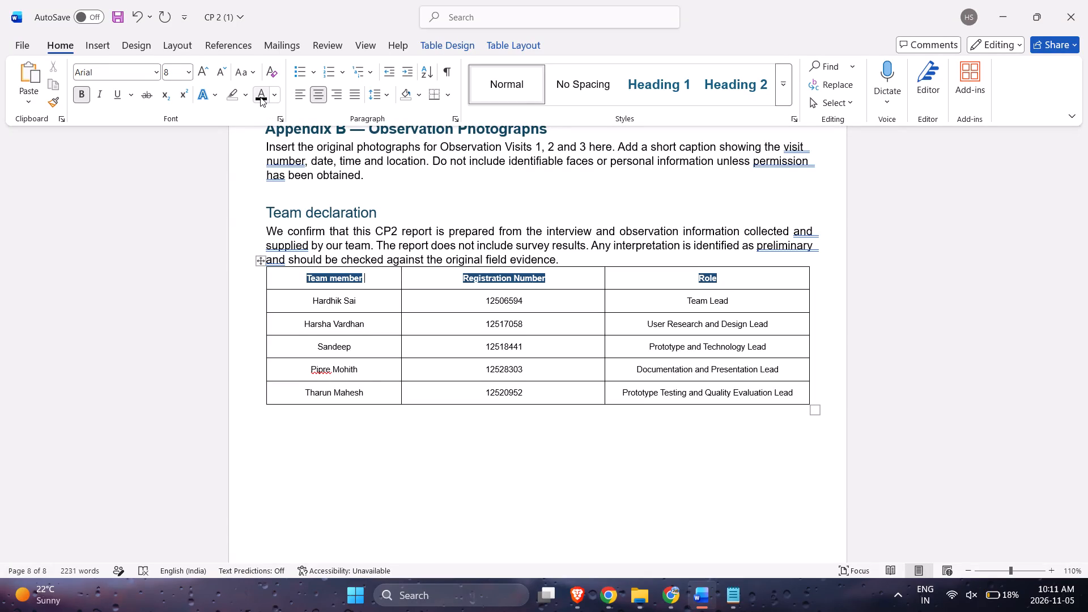
{"action": "type", "text": "Tea"}
{"action": "type", "text": "m M"}
{"action": "type", "text": "ember"}
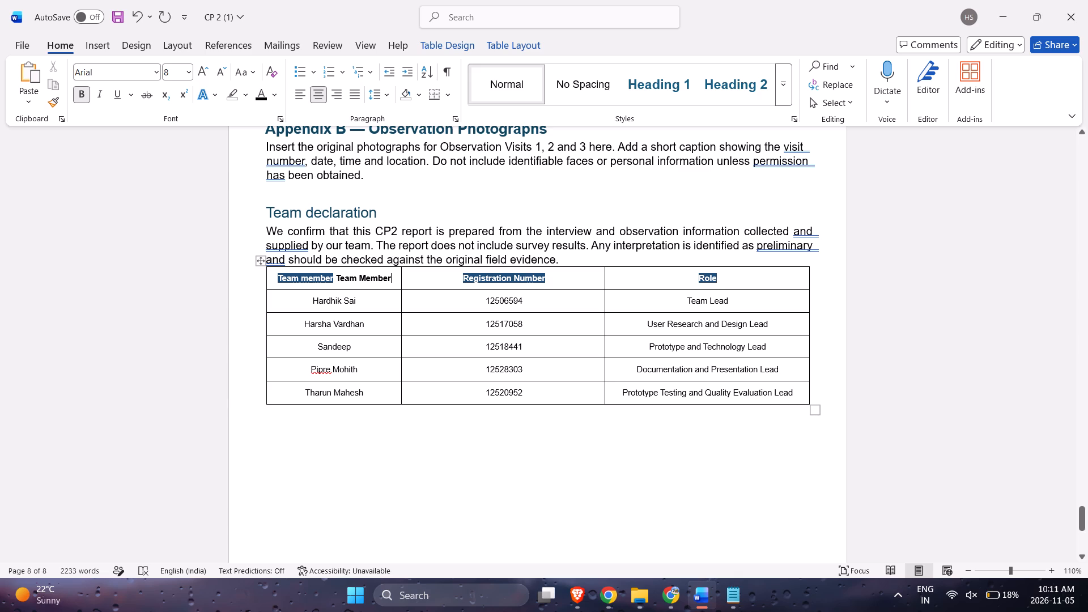
{"action": "left_click_drag", "start_coordinate": [336, 277], "coordinate": [277, 280]}
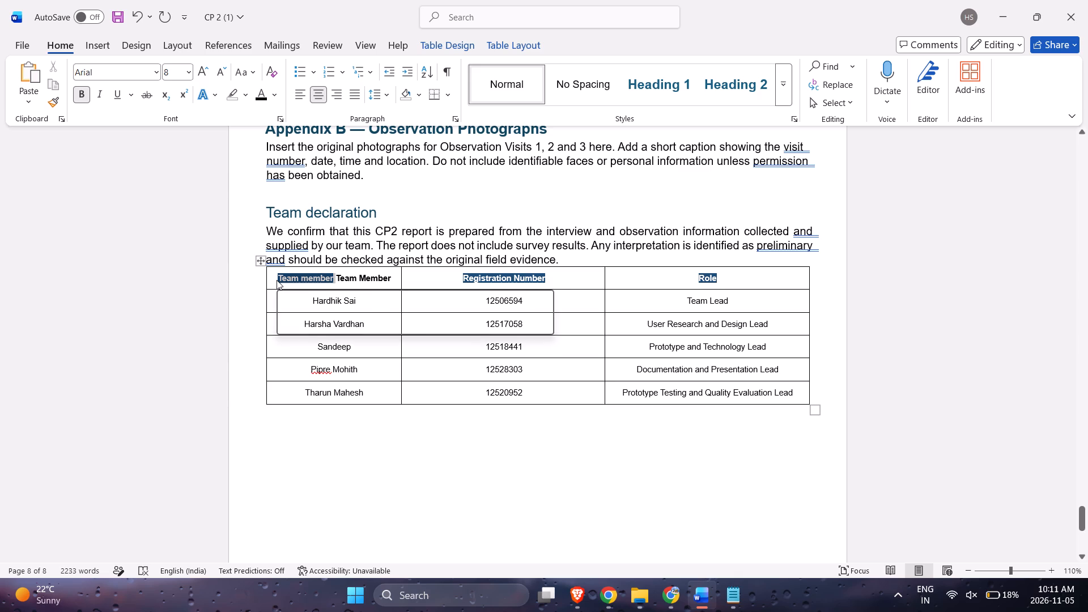
{"action": "key", "text": "BackSpace"}
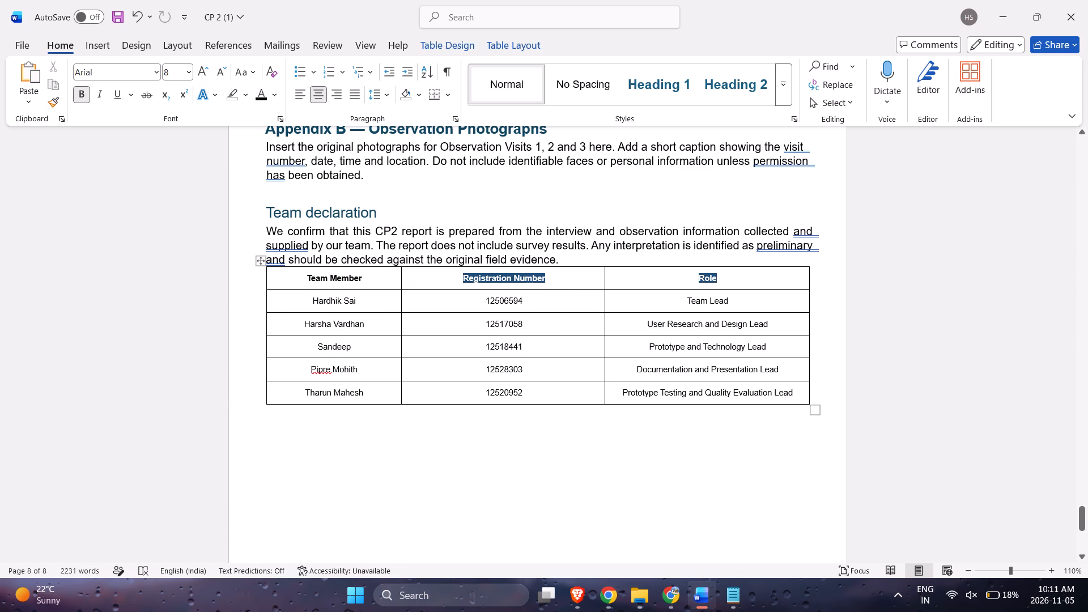
Replace the shaded Registration Number header with "Registration Number" retyped in a black font colour.
{"action": "left_click", "coordinate": [557, 278]}
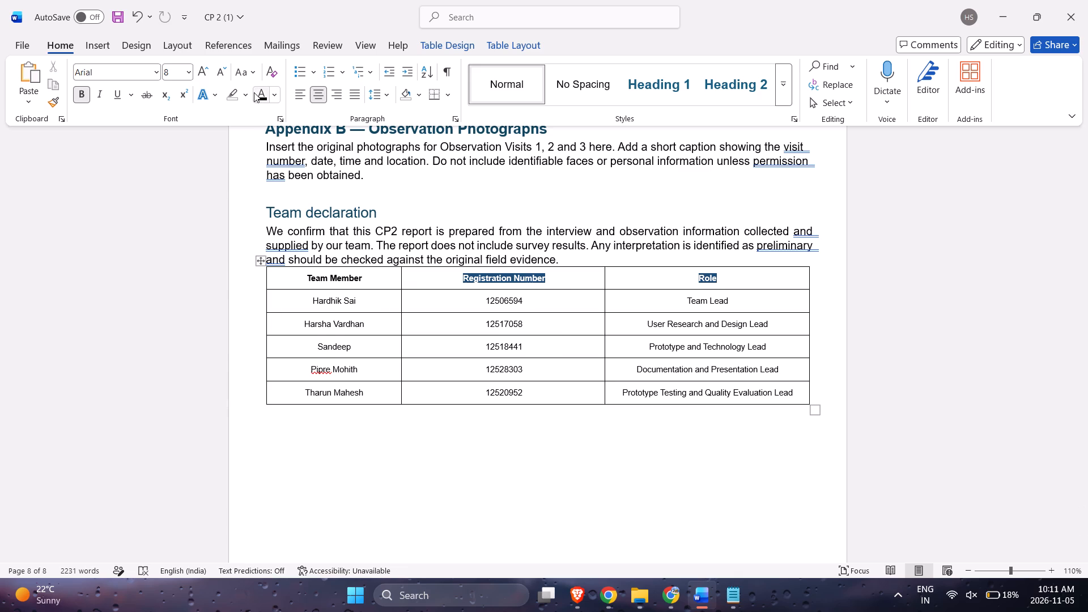
{"action": "left_click", "coordinate": [254, 92]}
{"action": "type", "text": "Re"}
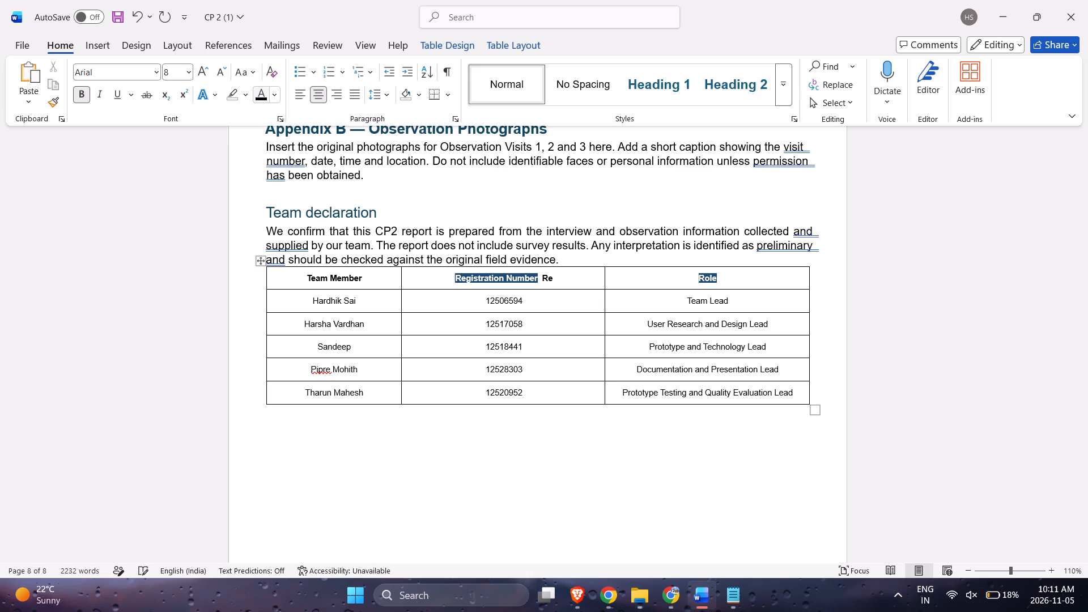
{"action": "type", "text": "gist"}
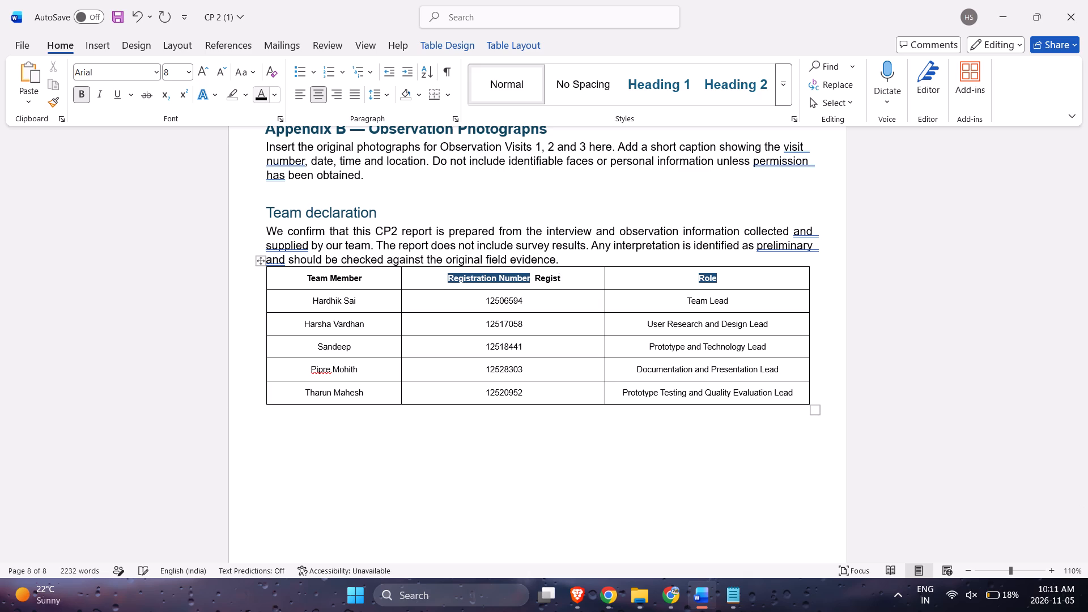
{"action": "key", "text": "r"}
{"action": "type", "text": "at"}
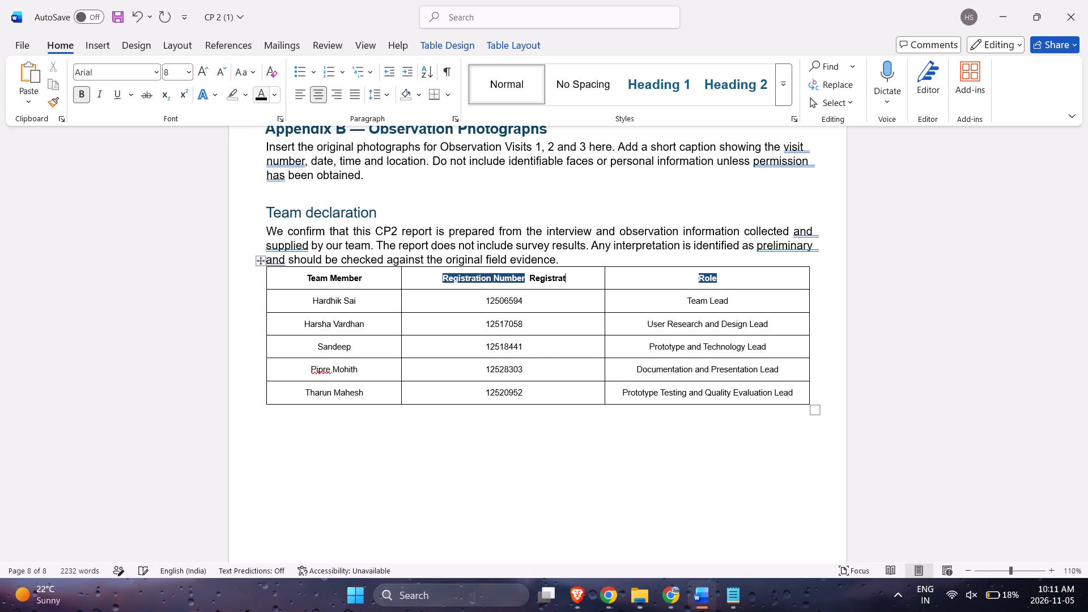
{"action": "type", "text": "ion Number"}
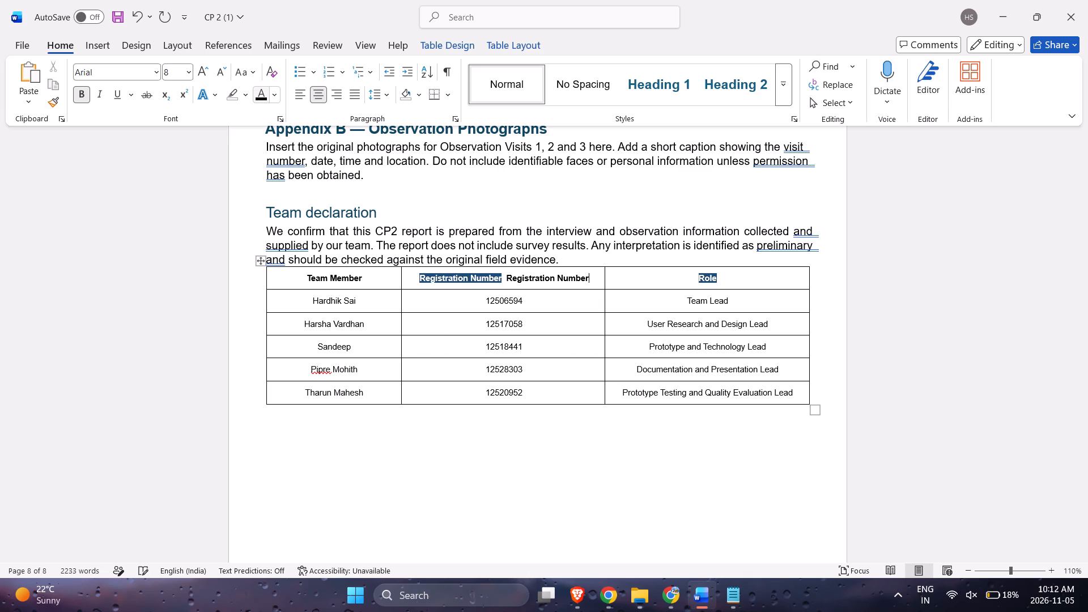
{"action": "left_click", "coordinate": [504, 276]}
{"action": "key", "text": "BackSpace"}
{"action": "key", "text": "BackSpace"}
{"action": "key", "text": "BackSpace"}
{"action": "key", "text": "BackSpace"}
{"action": "key", "text": "BackSpace"}
{"action": "key", "text": "BackSpace"}
{"action": "key", "text": "BackSpace"}
{"action": "key", "text": "BackSpace"}
{"action": "key", "text": "BackSpace"}
{"action": "key", "text": "BackSpace"}
{"action": "key", "text": "BackSpace"}
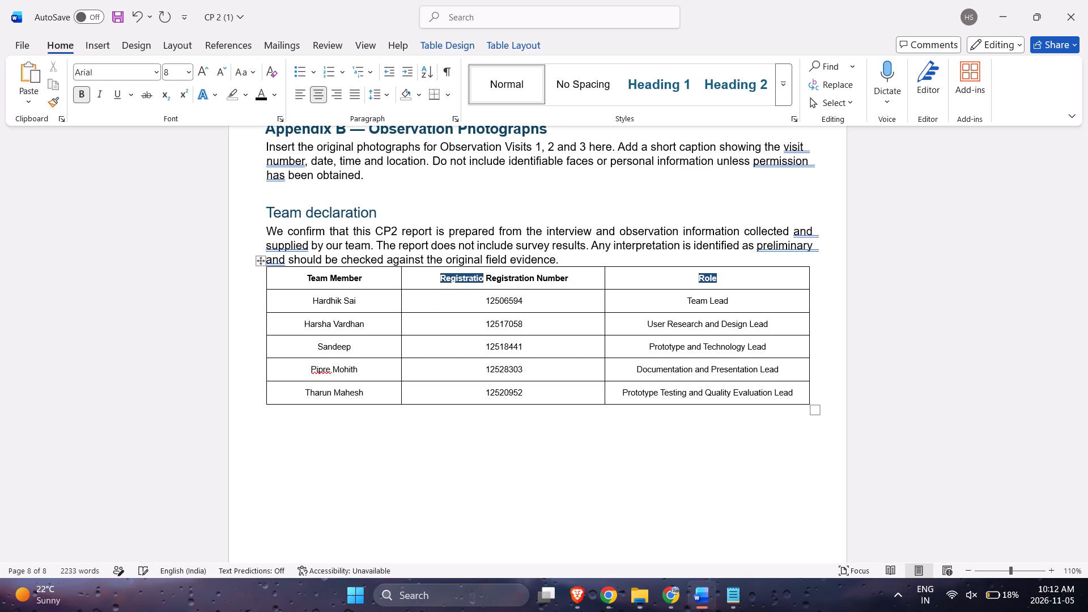
{"action": "key", "text": "BackSpace"}
{"action": "key", "text": "BackSpace"}
{"action": "key", "text": "BackSpace"}
{"action": "key", "text": "BackSpace"}
{"action": "key", "text": "BackSpace"}
{"action": "key", "text": "BackSpace"}
{"action": "key", "text": "BackSpace"}
{"action": "key", "text": "BackSpace"}
{"action": "key", "text": "BackSpace"}
{"action": "key", "text": "BackSpace"}
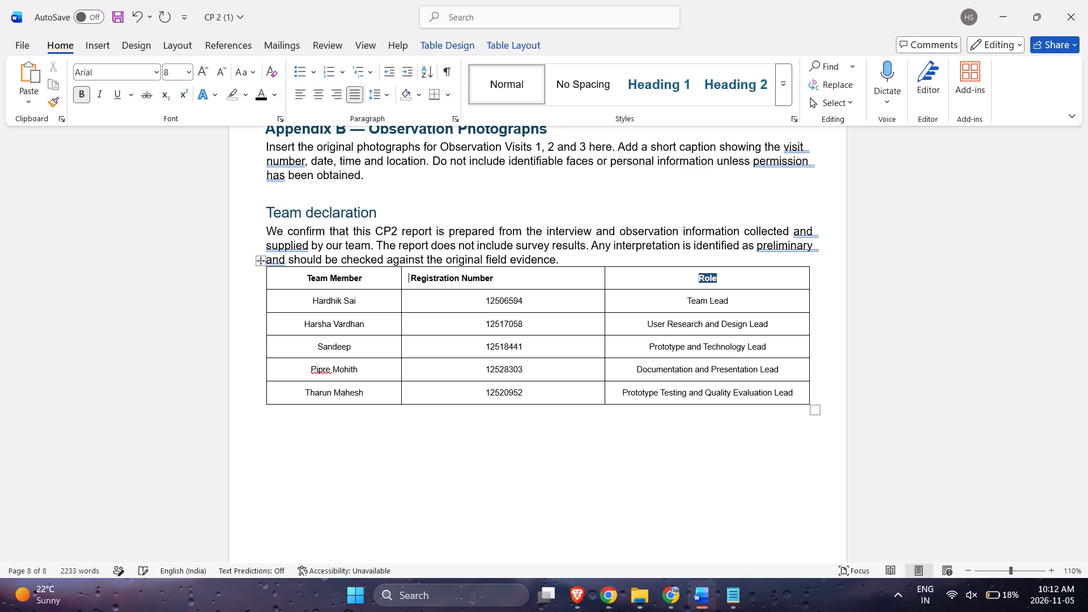
Centre the Registration Number header text in its cell.
{"action": "key", "text": "Tab"}
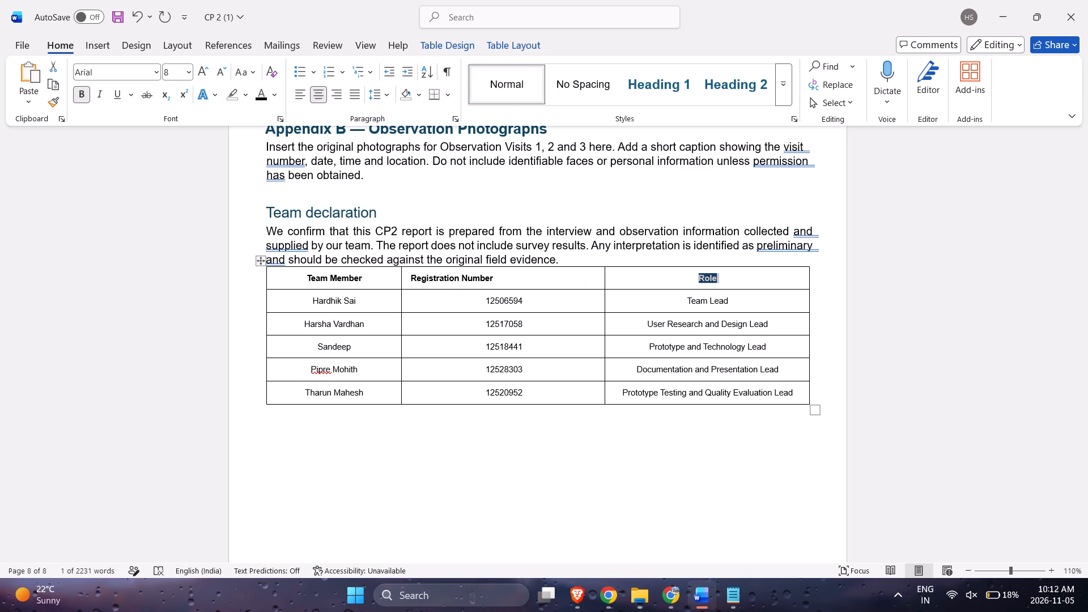
{"action": "left_click", "coordinate": [541, 275]}
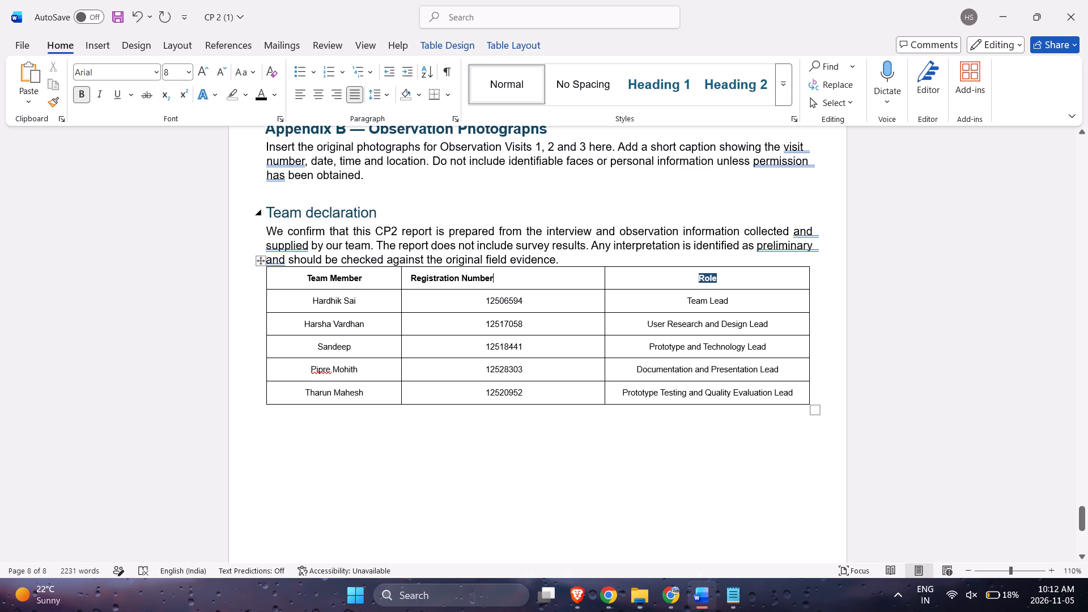
{"action": "left_click", "coordinate": [323, 92]}
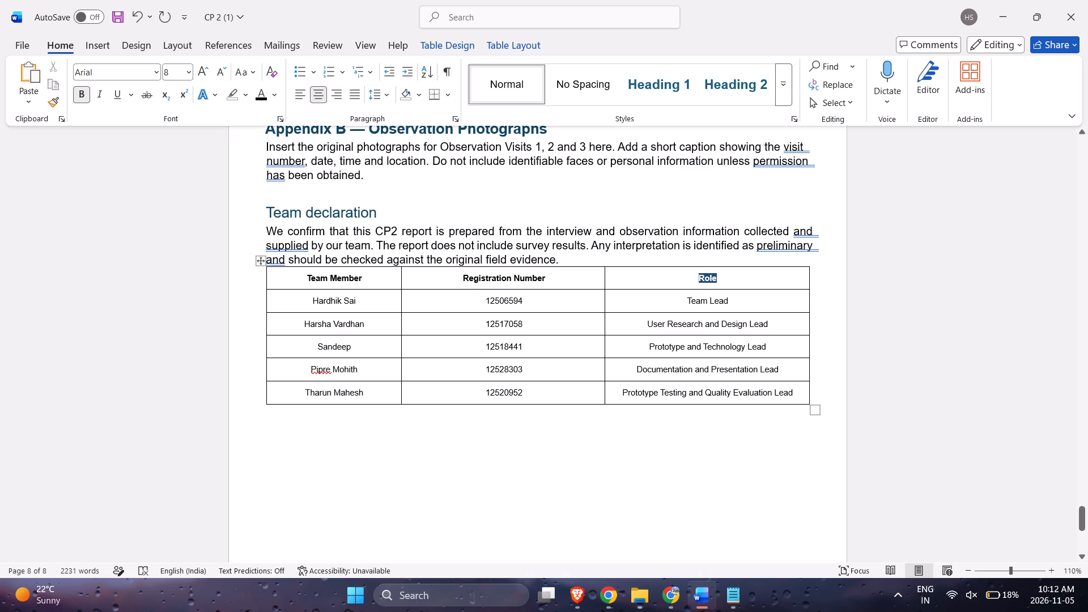
Replace the shaded Role header of the Team declaration table with "Role" retyped in a black font colour.
{"action": "left_click", "coordinate": [747, 273]}
{"action": "key", "text": "space"}
{"action": "key", "text": "shift+r"}
{"action": "key", "text": "BackSpace"}
{"action": "left_click", "coordinate": [258, 103]}
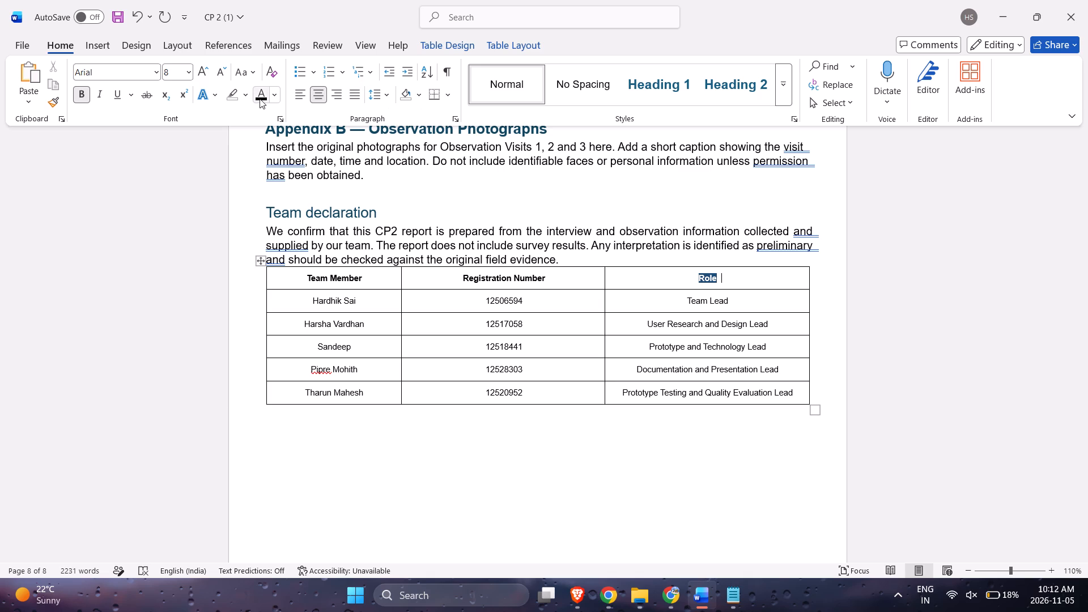
{"action": "left_click", "coordinate": [260, 99]}
{"action": "type", "text": "Role"}
{"action": "left_click", "coordinate": [712, 283]}
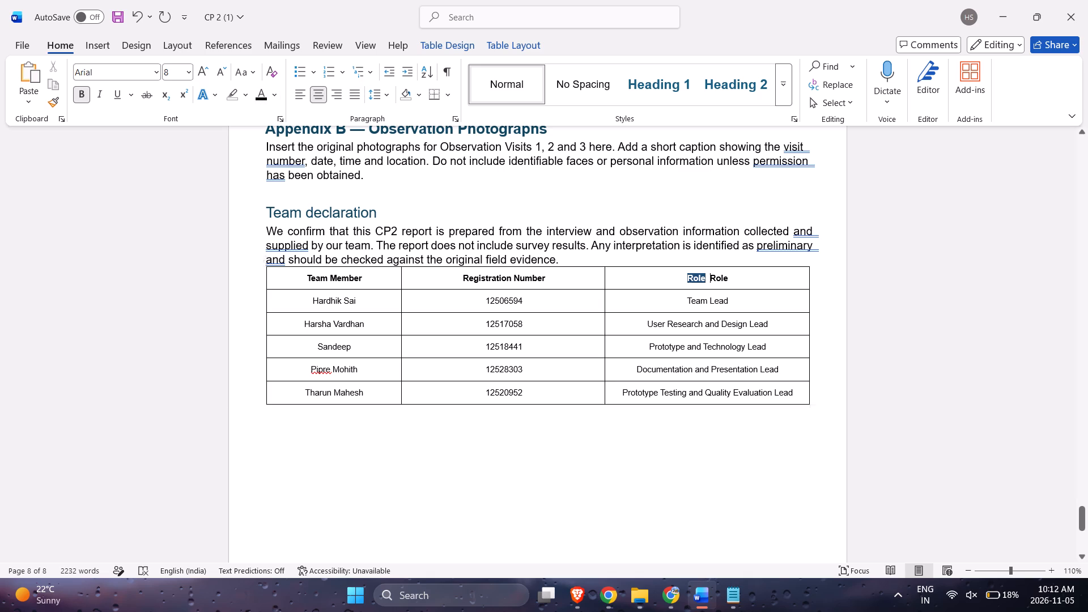
{"action": "key", "text": "BackSpace"}
{"action": "key", "text": "BackSpace"}
{"action": "key", "text": "BackSpace"}
{"action": "key", "text": "BackSpace"}
{"action": "key", "text": "BackSpace"}
{"action": "key", "text": "BackSpace"}
Save the document as a PDF named "CP 2" in the Downloads folder.
{"action": "key", "text": "ctrl+s"}
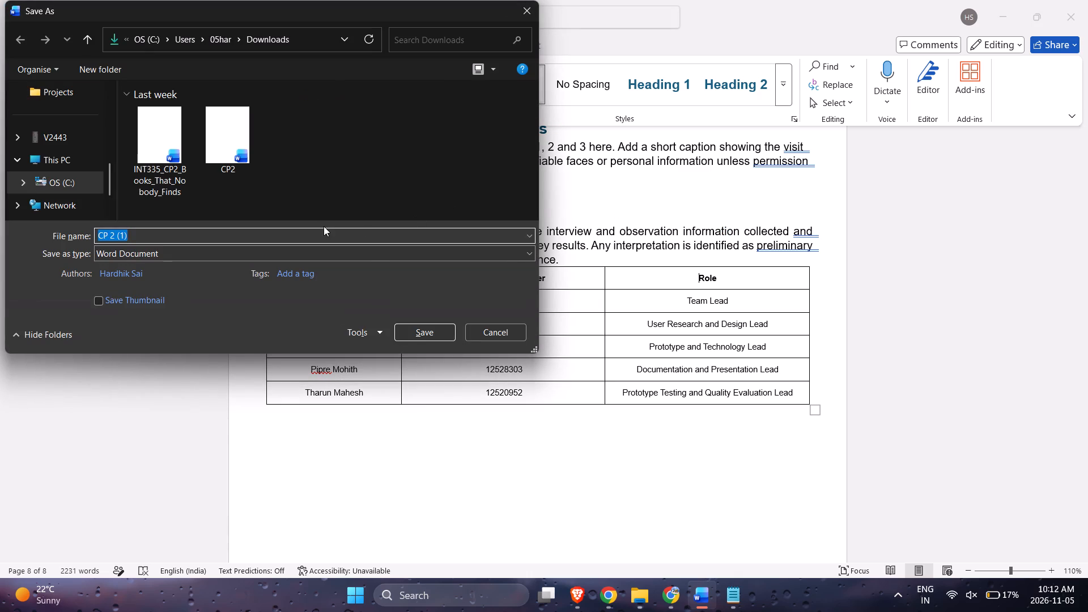
{"action": "type", "text": "Cp"}
{"action": "key", "text": "BackSpace"}
{"action": "key", "text": "shift+p"}
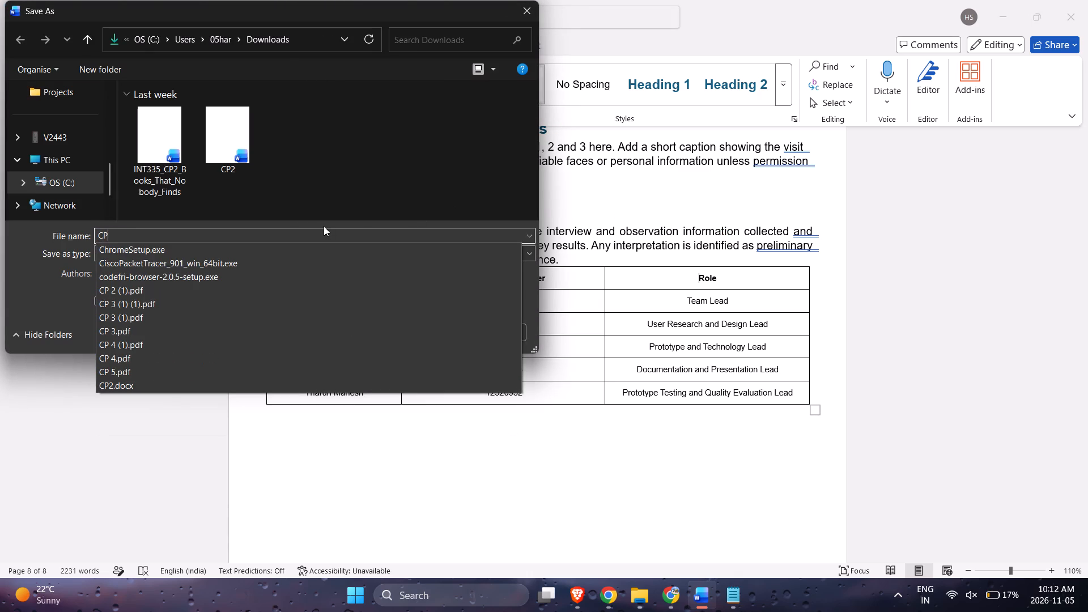
{"action": "left_click", "coordinate": [346, 143]}
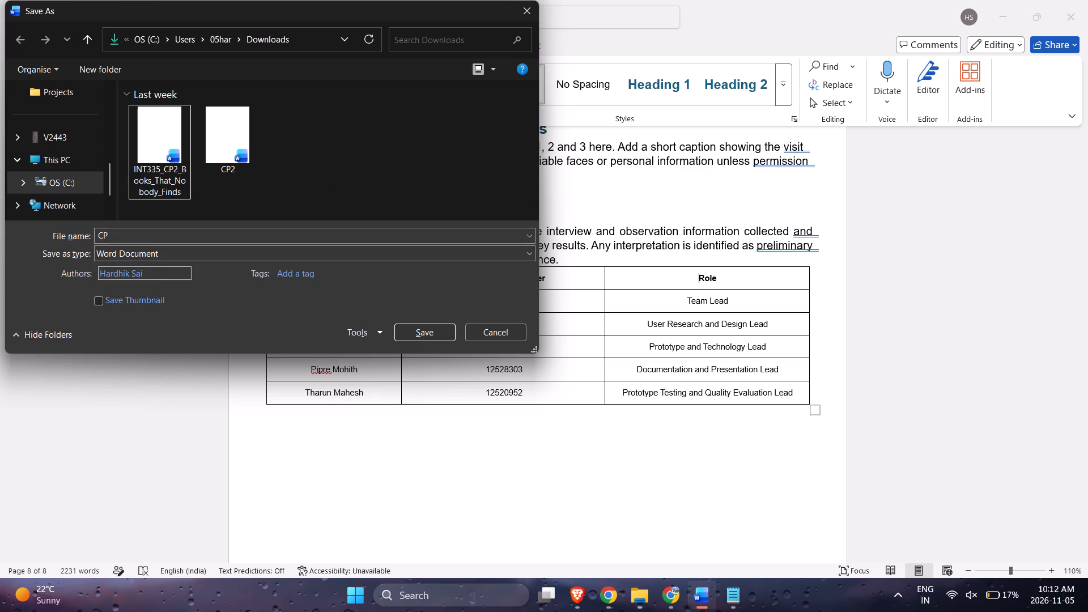
{"action": "left_click", "coordinate": [132, 236]}
{"action": "key", "text": "space"}
{"action": "key", "text": "BackSpace"}
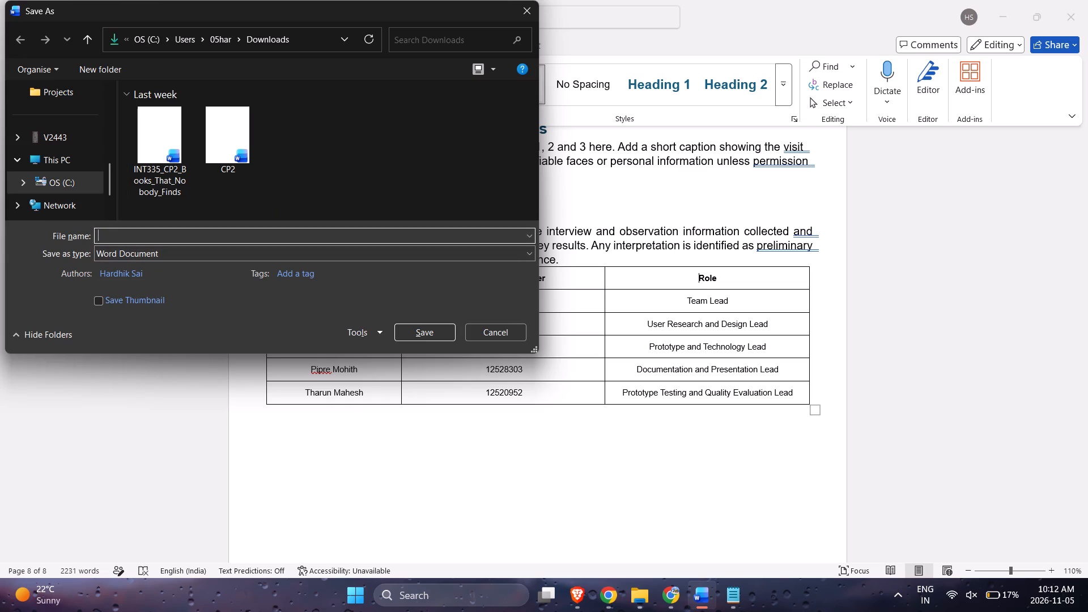
{"action": "key", "text": "BackSpace"}
{"action": "type", "text": "CP"}
{"action": "key", "text": "space"}
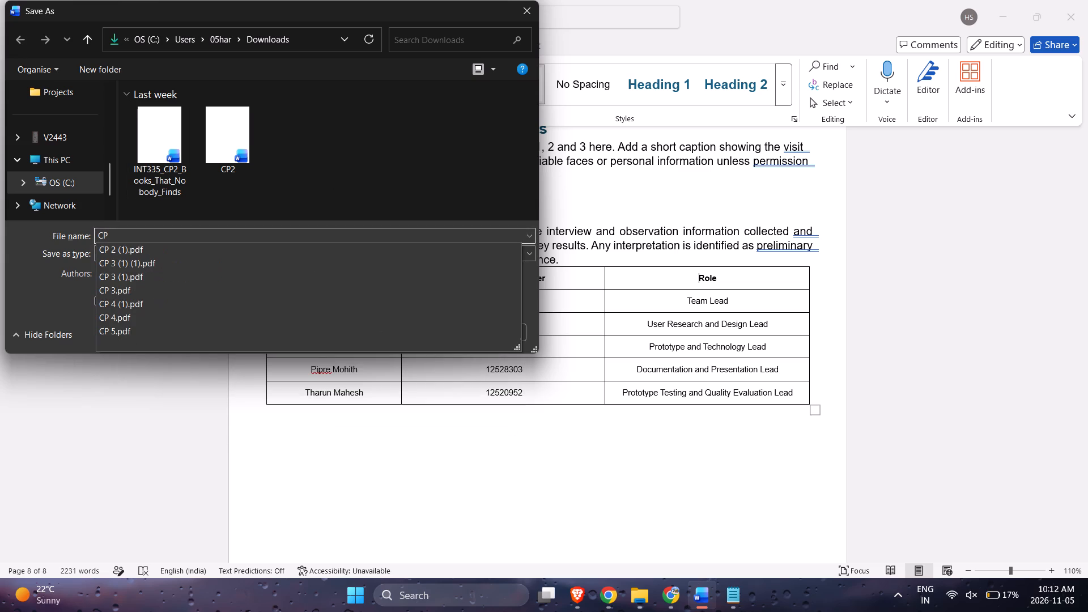
{"action": "key", "text": "2"}
{"action": "left_click", "coordinate": [279, 176]}
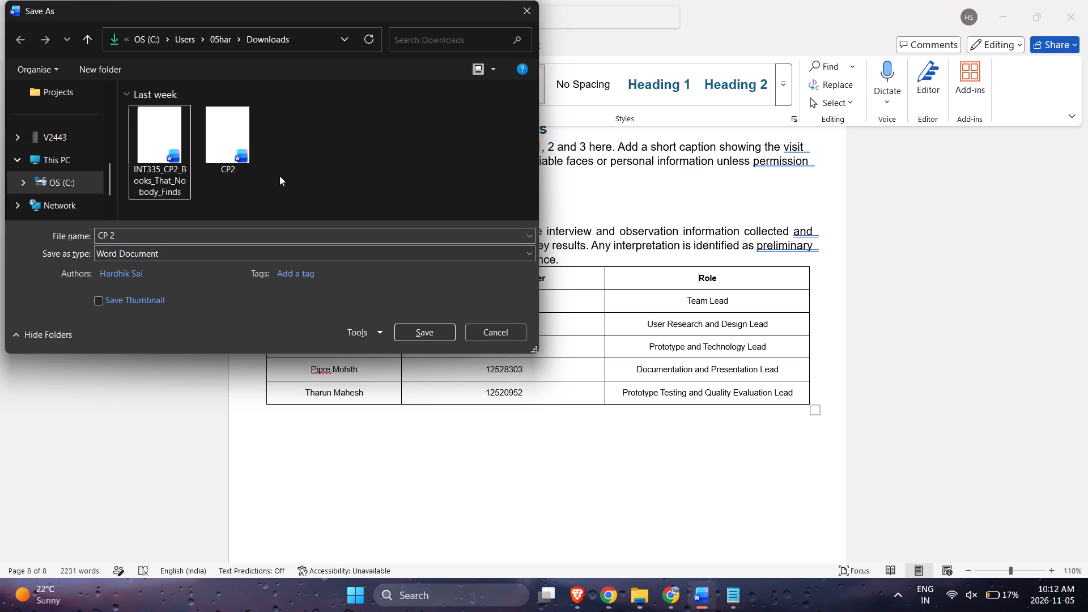
{"action": "left_click", "coordinate": [169, 261]}
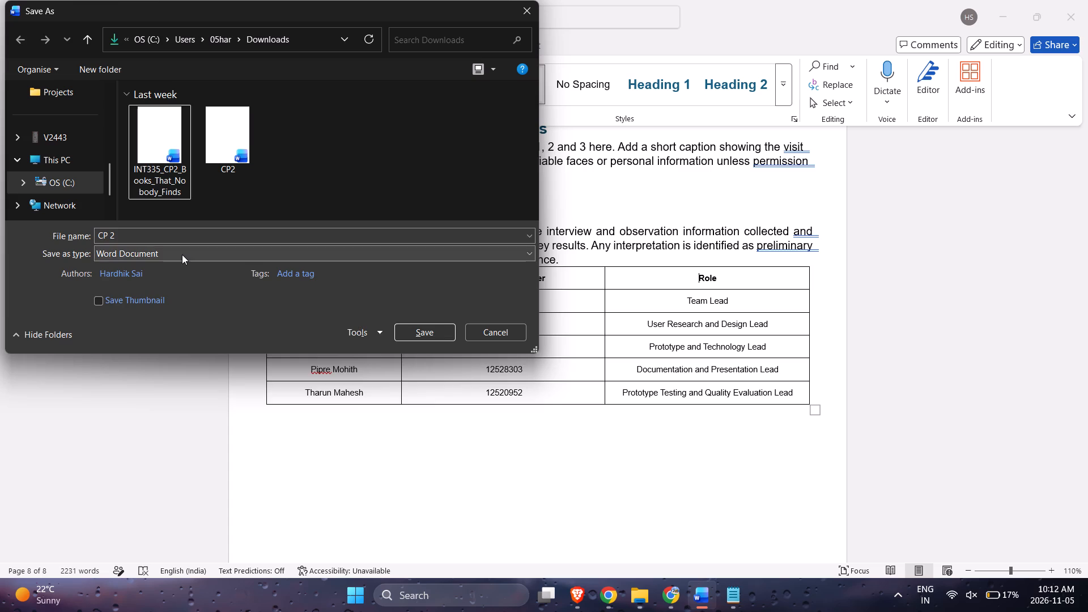
{"action": "left_click", "coordinate": [182, 254]}
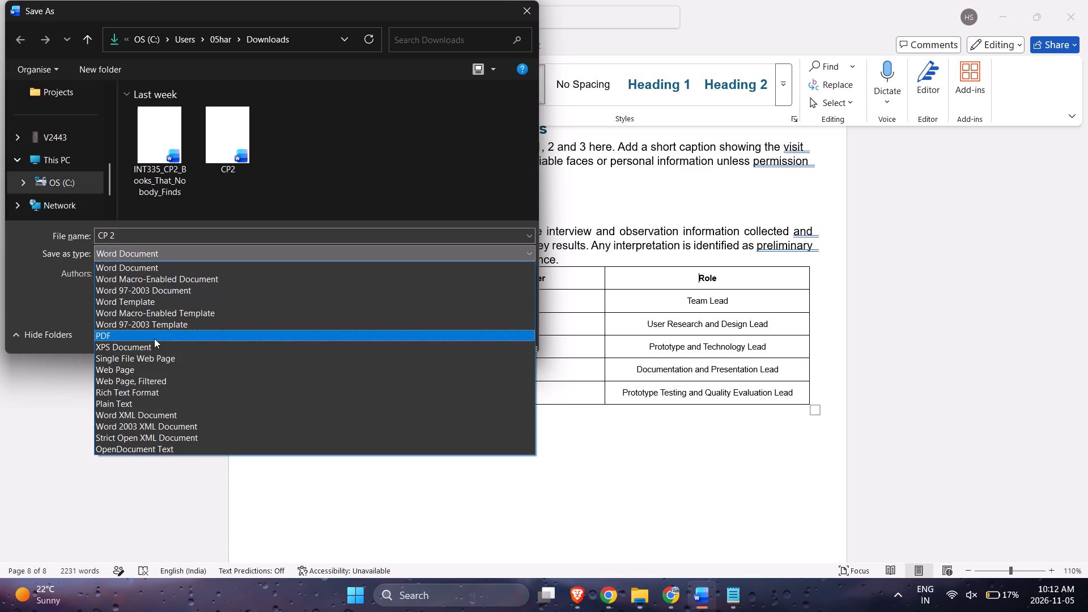
{"action": "scroll", "coordinate": [149, 381], "scroll_direction": "down", "scroll_amount": 1}
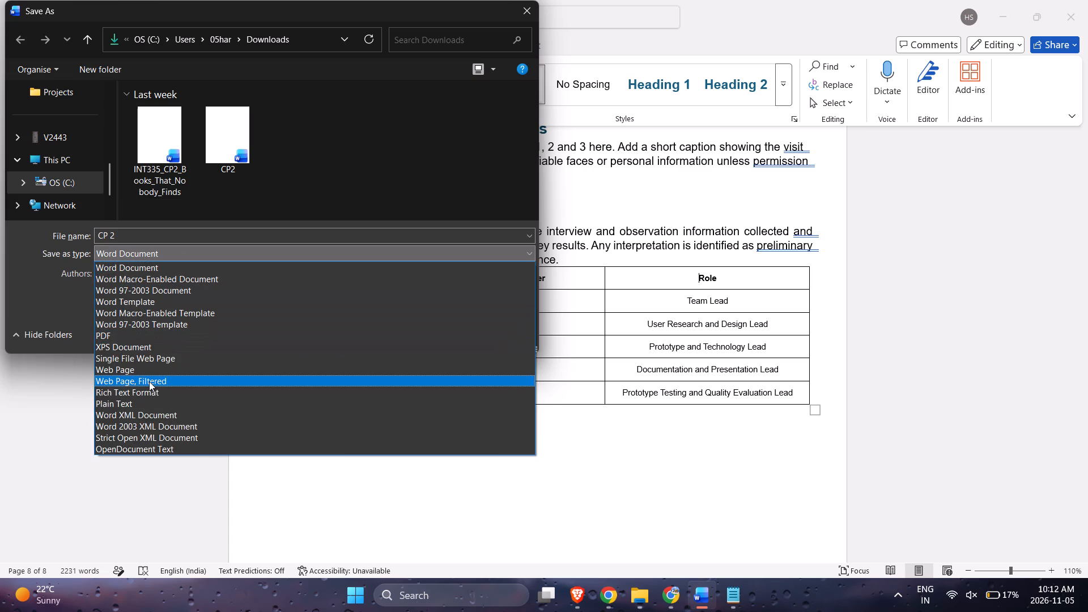
{"action": "scroll", "coordinate": [149, 381], "scroll_direction": "down", "scroll_amount": 1}
{"action": "left_click", "coordinate": [130, 333]}
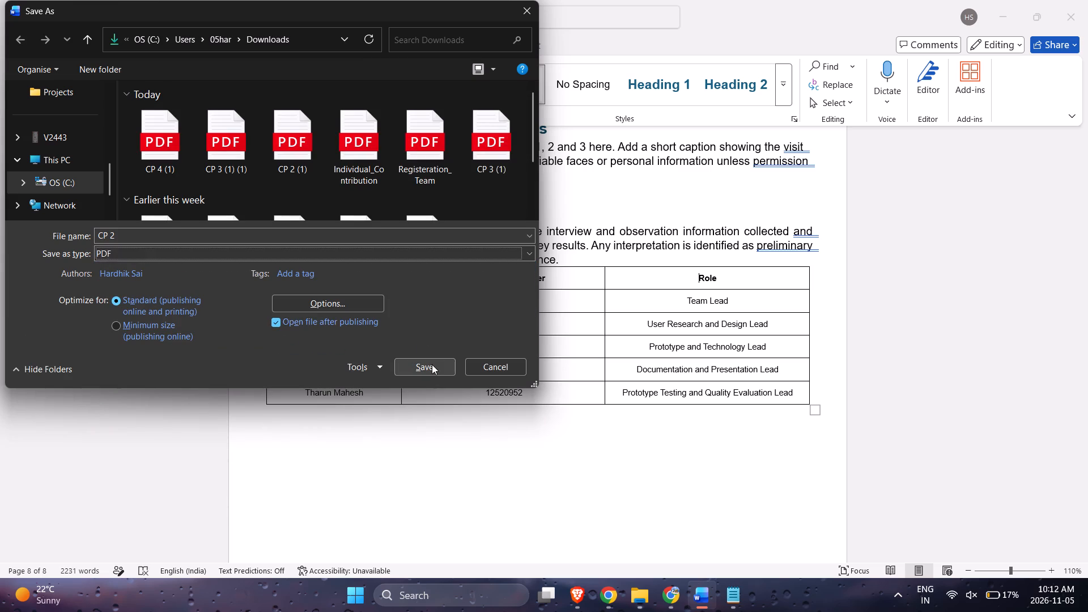
{"action": "left_click", "coordinate": [432, 364]}
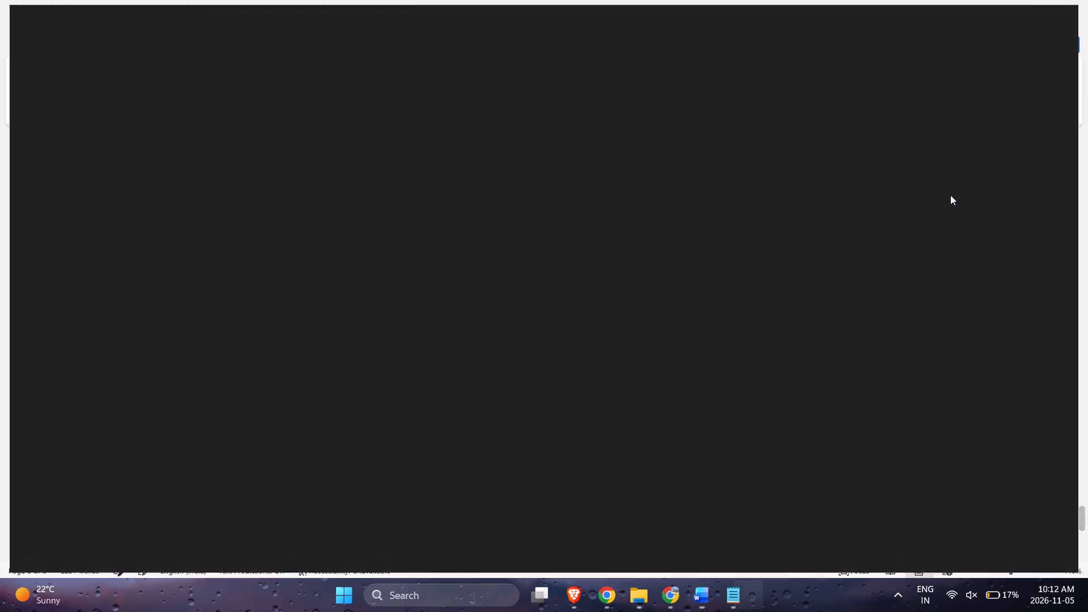
Review the exported CP 2 PDF in the browser from the first page to the Team declaration table, checking layout and tables.
{"action": "scroll", "coordinate": [708, 276], "scroll_direction": "down", "scroll_amount": 7}
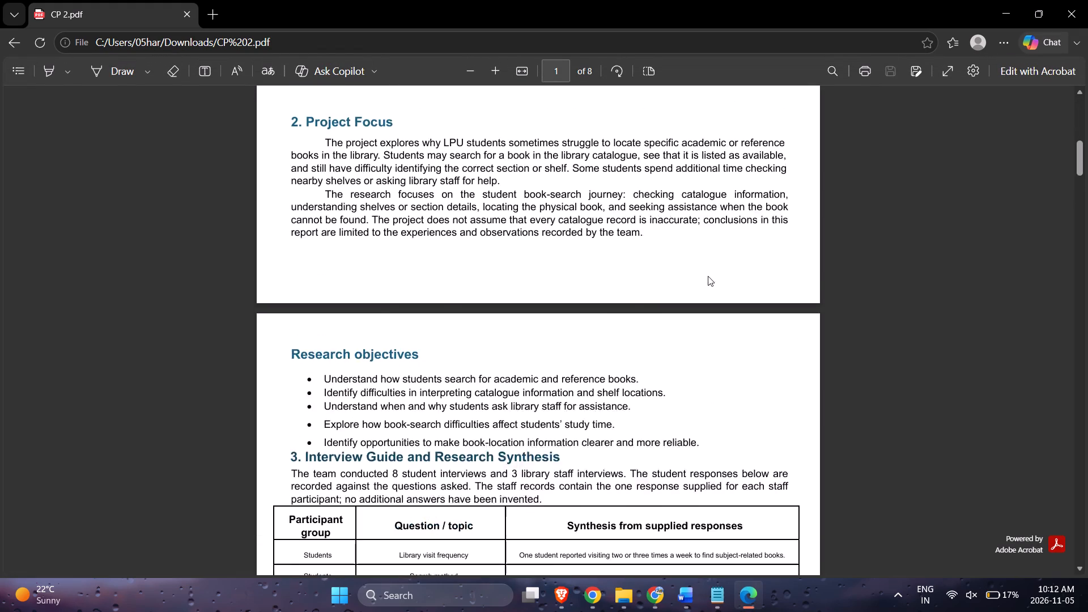
{"action": "scroll", "coordinate": [708, 276], "scroll_direction": "down", "scroll_amount": 3}
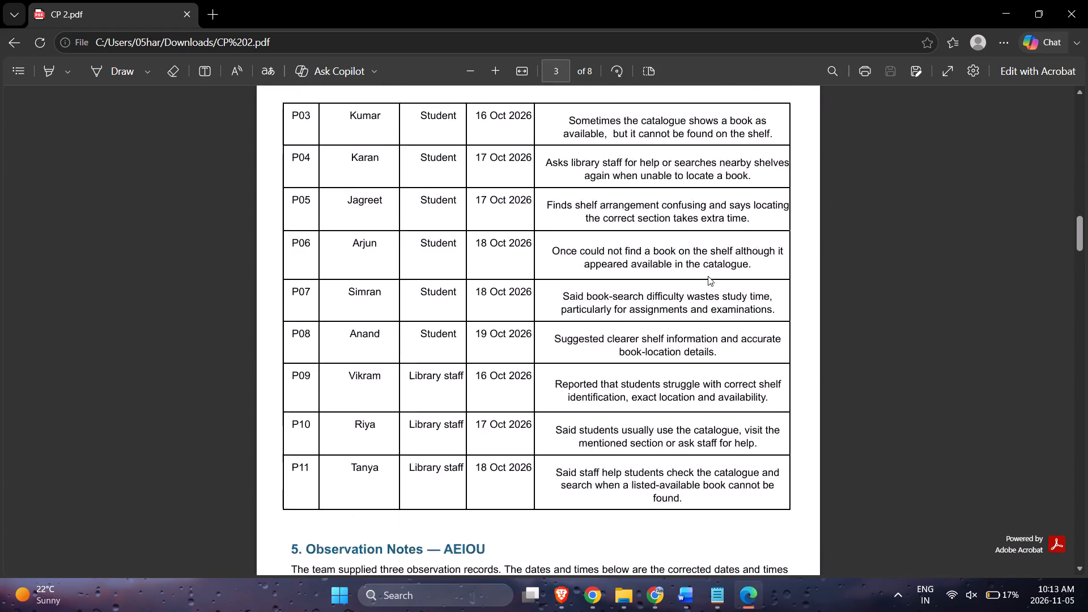
{"action": "scroll", "coordinate": [708, 276], "scroll_direction": "down", "scroll_amount": 1}
{"action": "scroll", "coordinate": [708, 276], "scroll_direction": "up", "scroll_amount": 3}
{"action": "scroll", "coordinate": [708, 276], "scroll_direction": "down", "scroll_amount": 1}
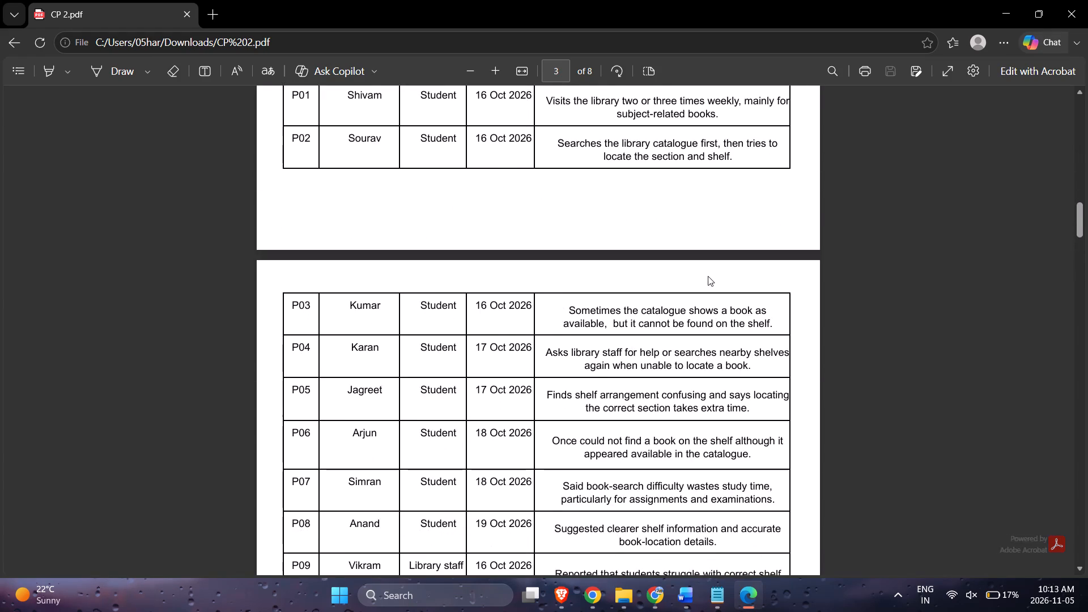
{"action": "scroll", "coordinate": [708, 276], "scroll_direction": "down", "scroll_amount": 5}
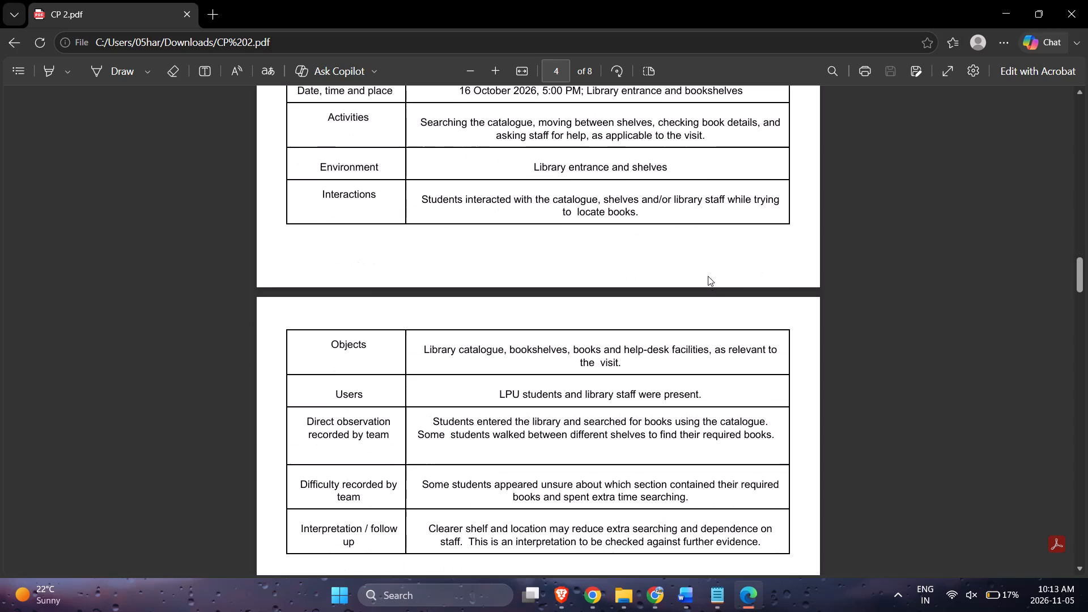
{"action": "scroll", "coordinate": [708, 276], "scroll_direction": "down", "scroll_amount": 4}
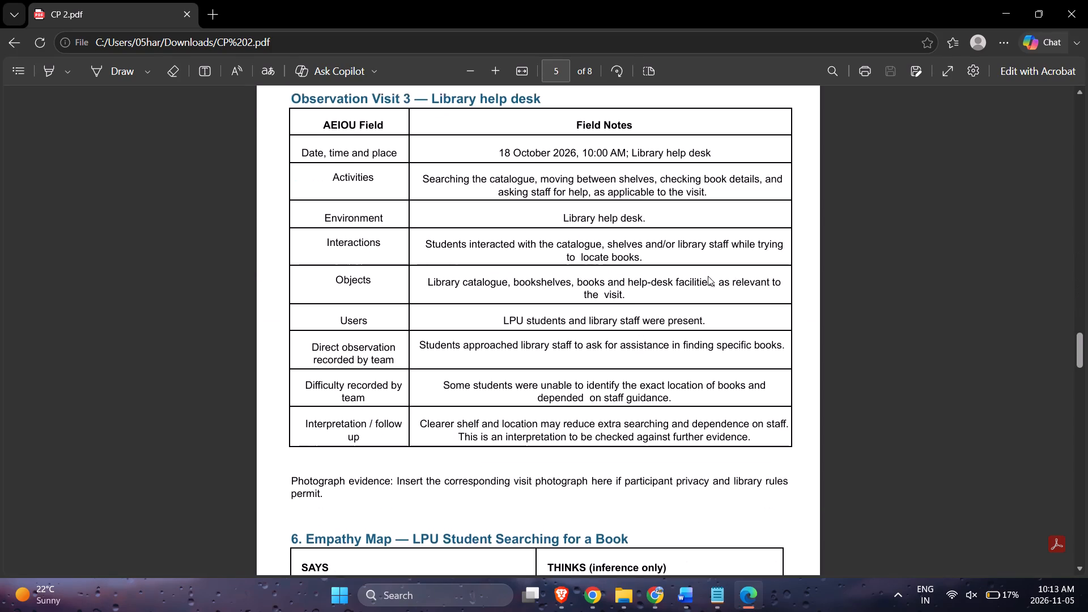
{"action": "scroll", "coordinate": [708, 276], "scroll_direction": "down", "scroll_amount": 4}
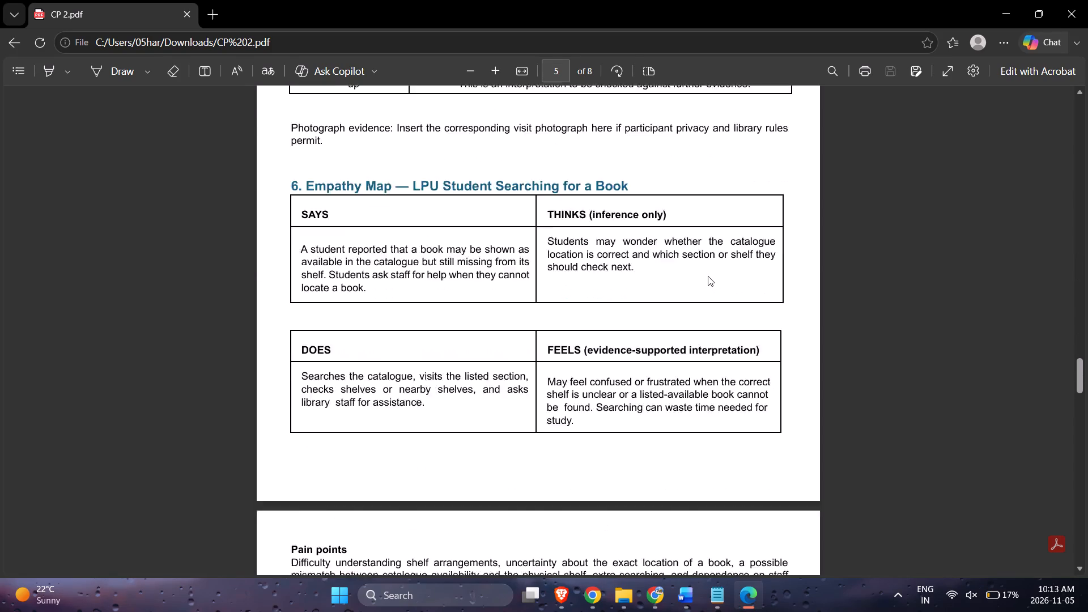
{"action": "scroll", "coordinate": [708, 276], "scroll_direction": "down", "scroll_amount": 4}
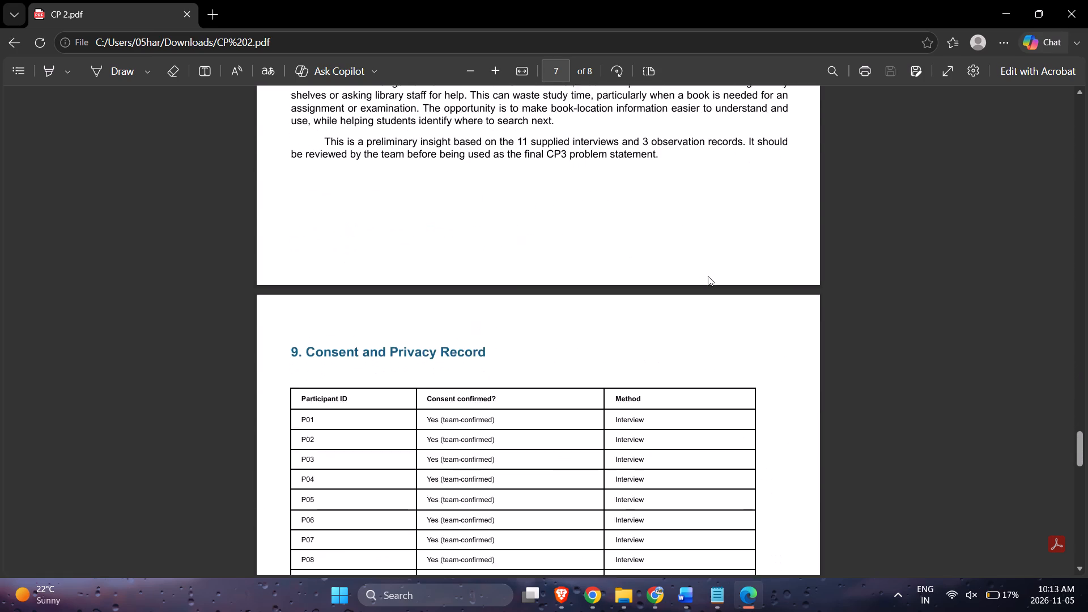
{"action": "scroll", "coordinate": [708, 276], "scroll_direction": "down", "scroll_amount": 3}
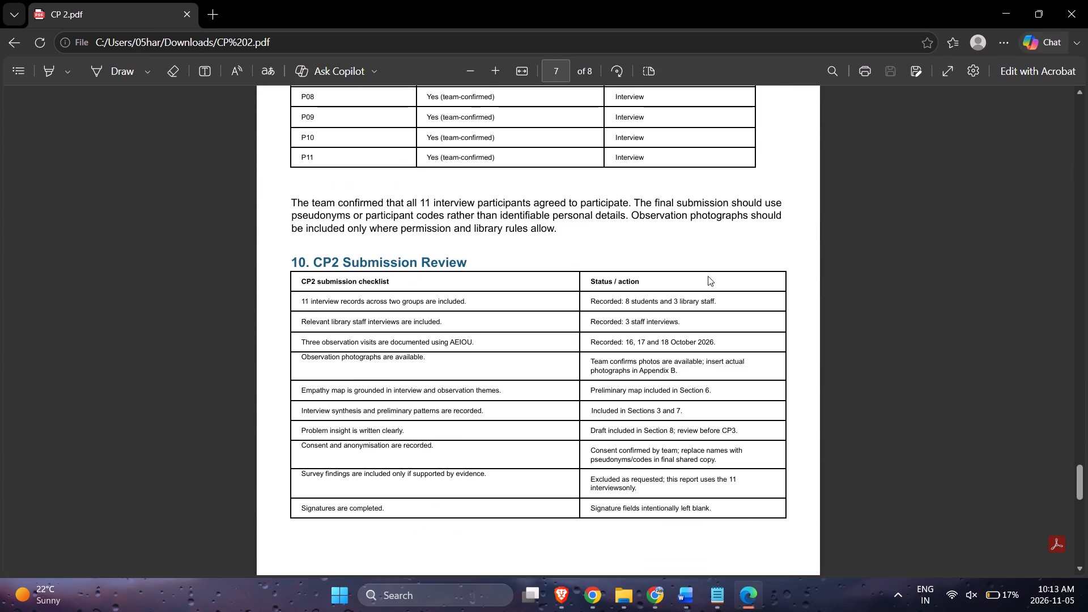
{"action": "scroll", "coordinate": [708, 276], "scroll_direction": "down", "scroll_amount": 5}
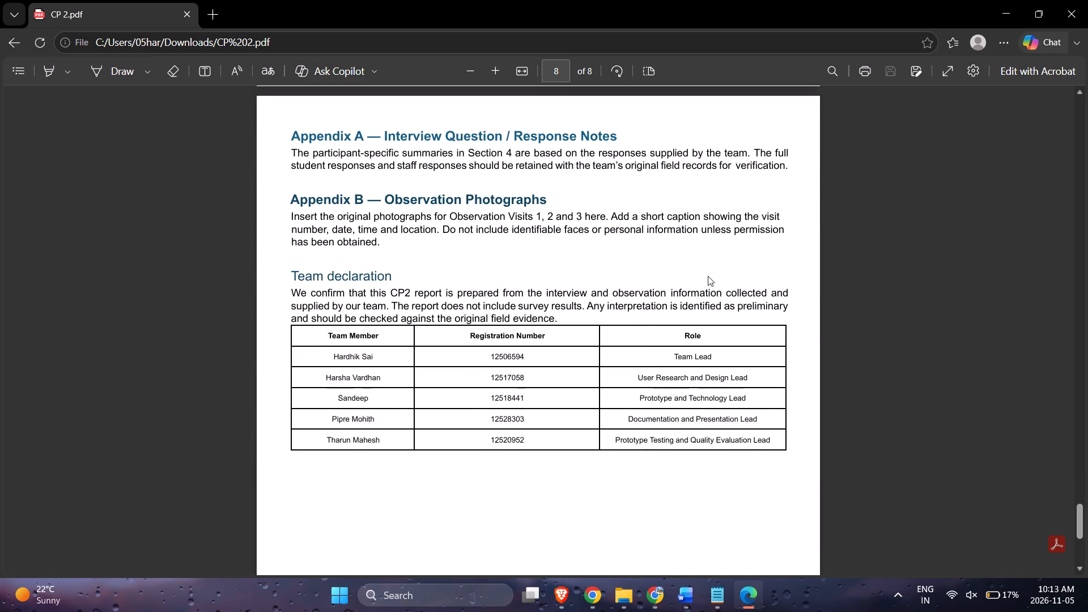
Check the end of the CP 2 PDF below the Team declaration table and minimise the browser window.
{"action": "scroll", "coordinate": [708, 276], "scroll_direction": "down", "scroll_amount": 1}
{"action": "left_click", "coordinate": [1019, 6]}
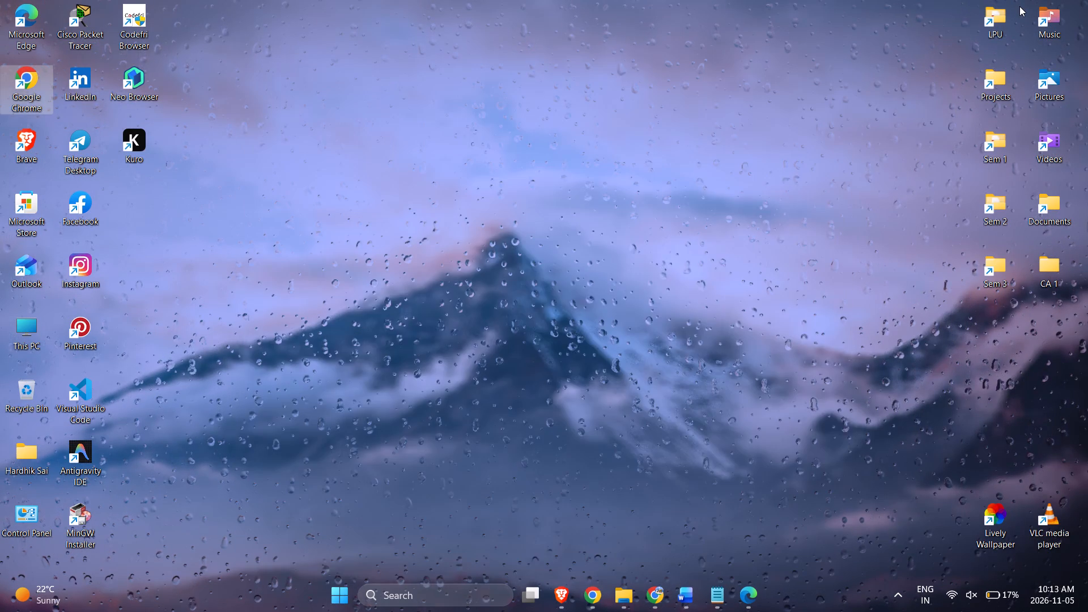
Switch to the Downloads folder in File Explorer and open the CP 2 PDF from the Today group.
{"action": "key", "text": "alt+Tab"}
{"action": "key", "text": "alt+Tab"}
{"action": "key", "text": "alt+Tab"}
{"action": "key", "text": "alt+Tab"}
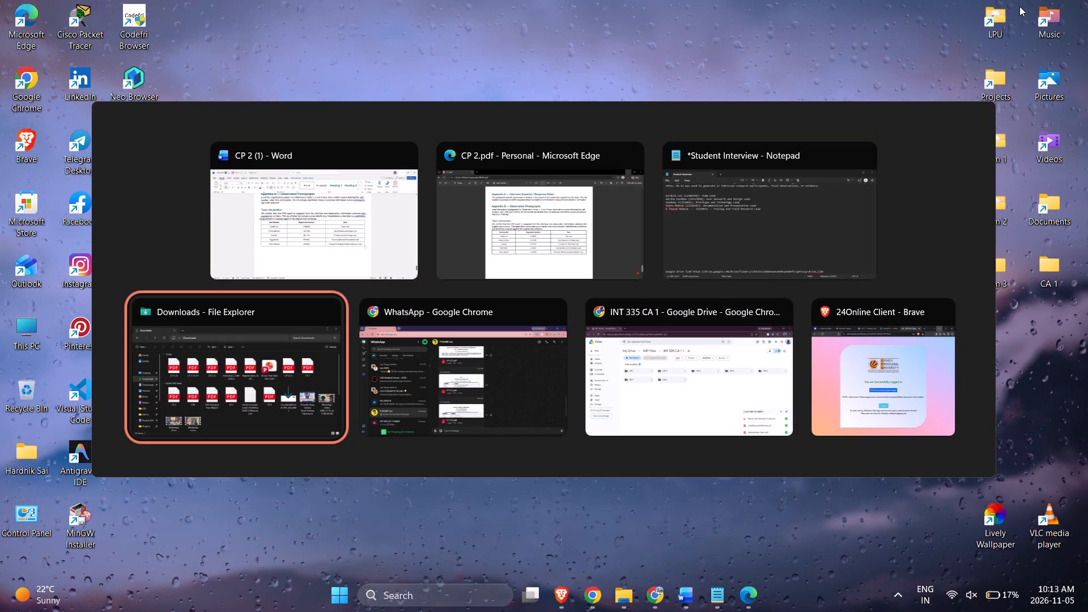
{"action": "key", "text": "alt+Tab"}
{"action": "key", "text": "alt+Tab"}
{"action": "key", "text": "alt+Tab"}
{"action": "key", "text": "alt+Tab"}
{"action": "key", "text": "alt+Tab"}
{"action": "key", "text": "alt+Tab"}
{"action": "key", "text": "alt+Tab"}
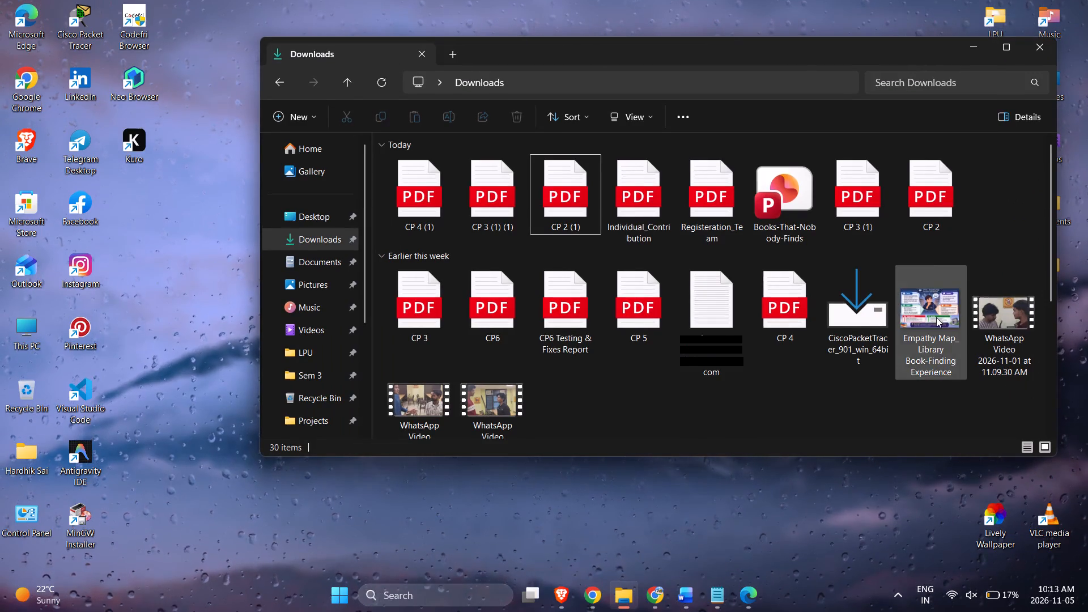
{"action": "double_click", "coordinate": [923, 214]}
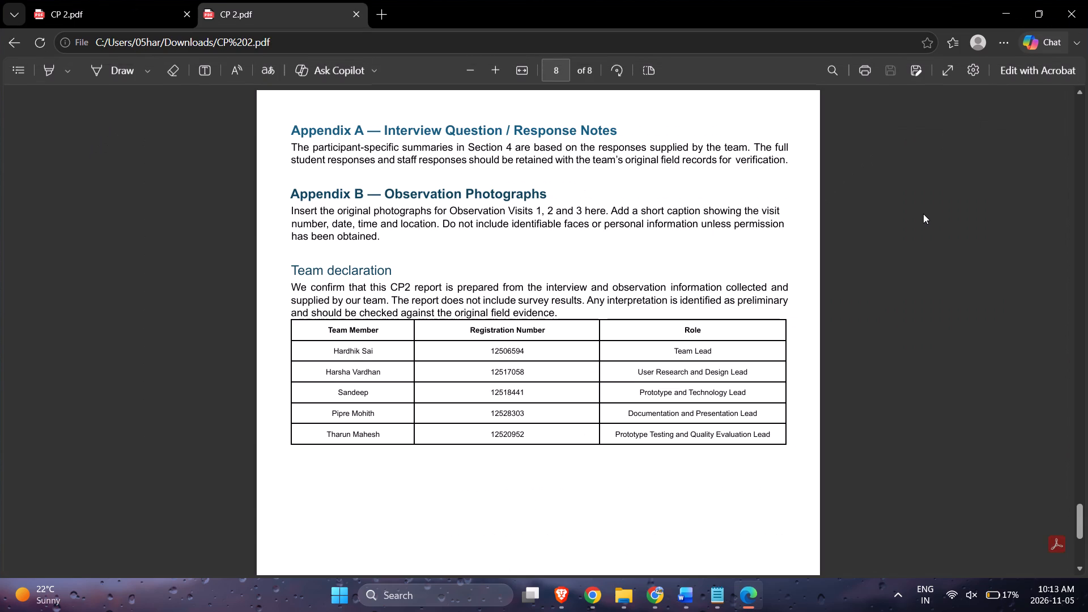
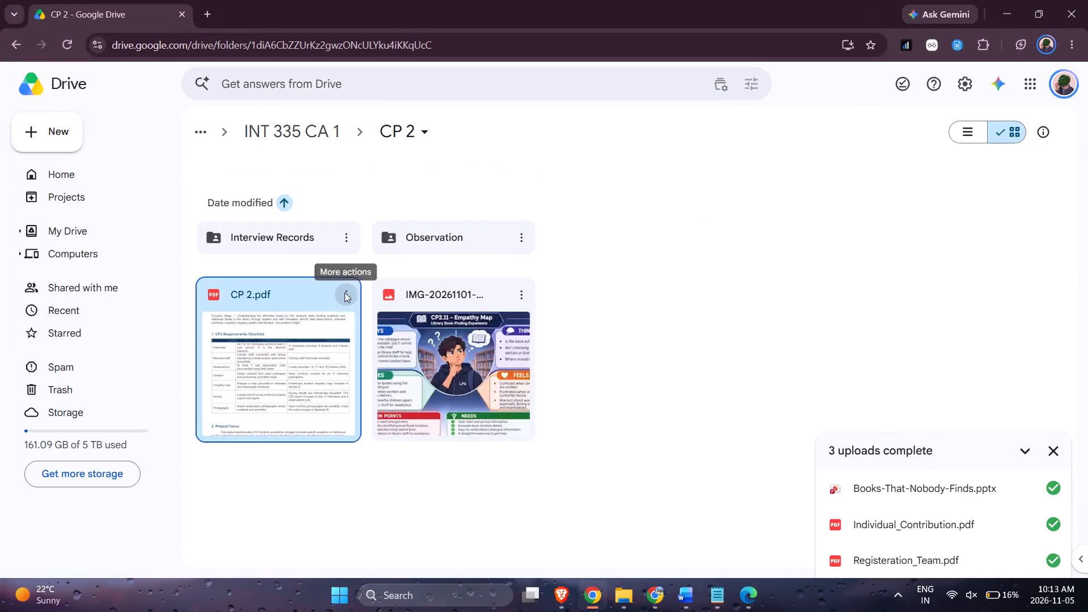
Replace the old CP 2.pdf in the CP 2 Drive folder by trashing it and uploading the CP 2 PDF from Downloads.
{"action": "left_click", "coordinate": [395, 548]}
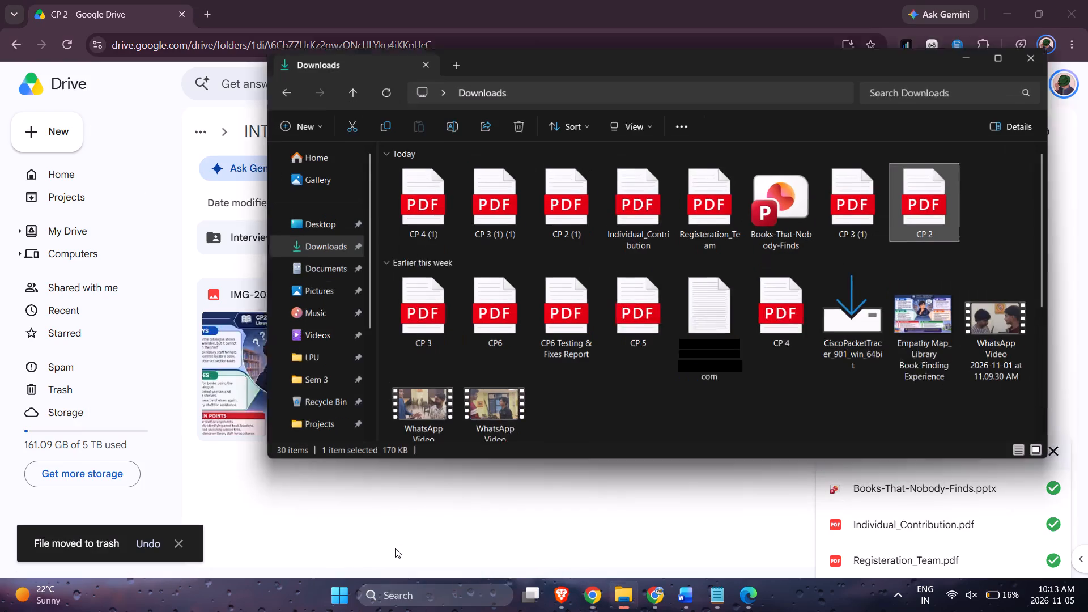
{"action": "left_click_drag", "start_coordinate": [934, 198], "coordinate": [679, 488]}
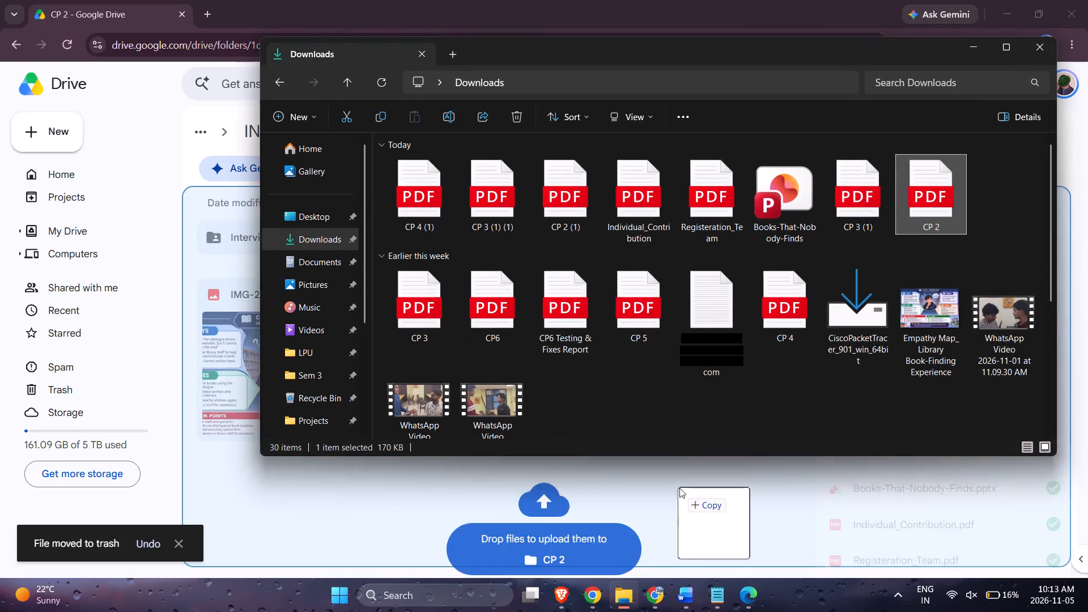
Finish uploading the CP 2 PDF to the CP 2 Drive folder and return to the INT 335 CA 1 folder.
{"action": "left_click_drag", "start_coordinate": [679, 488], "coordinate": [679, 486]}
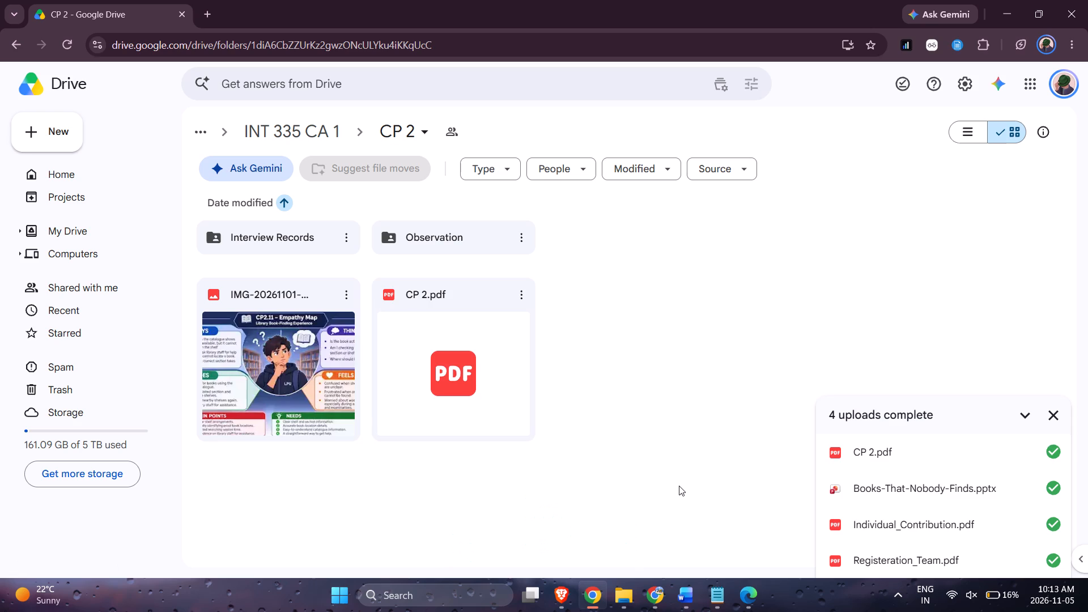
{"action": "left_click", "coordinate": [308, 129]}
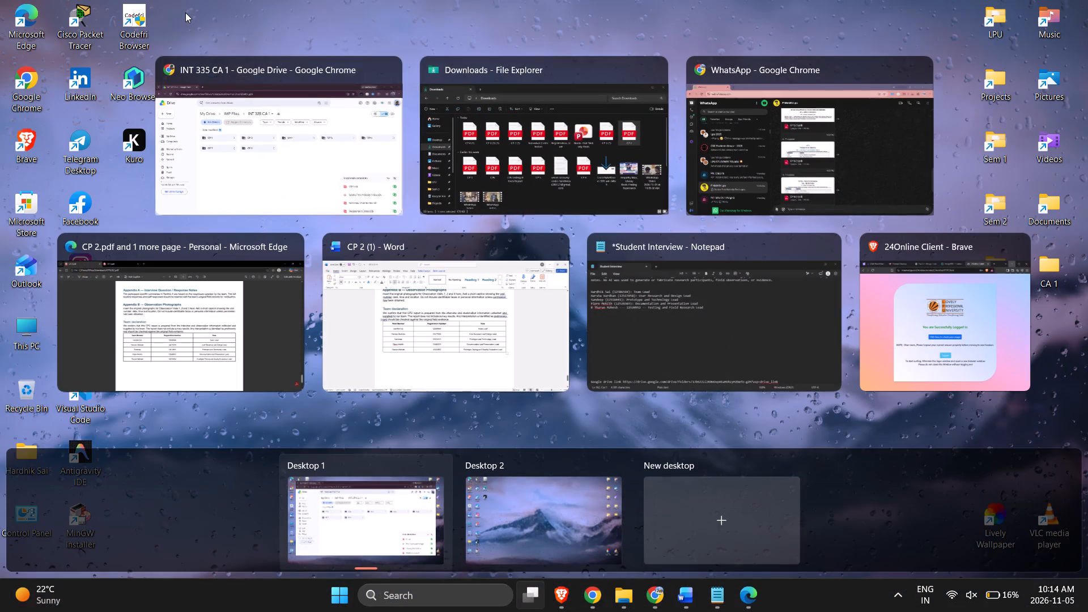
Close the open Google Drive, Downloads, WhatsApp, Edge PDF and Student Interview Notepad windows.
{"action": "left_click", "coordinate": [388, 69]}
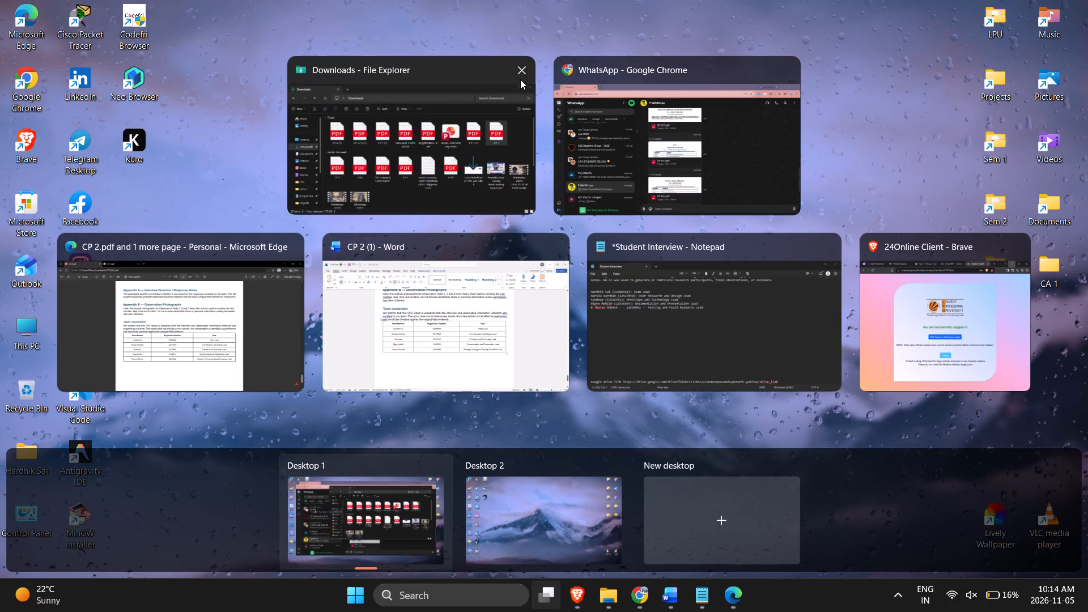
{"action": "left_click", "coordinate": [529, 67]}
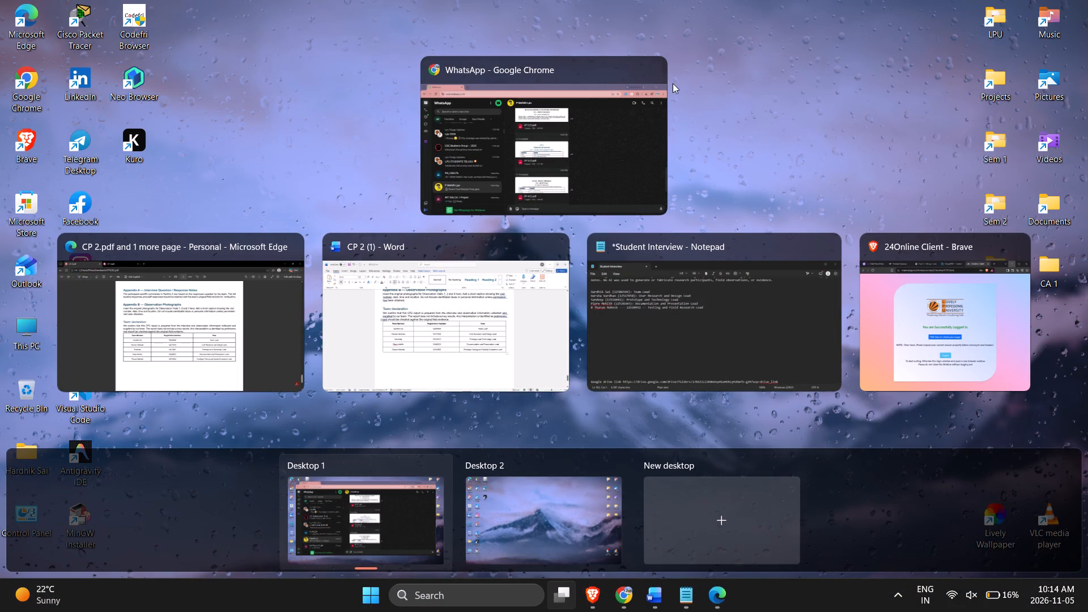
{"action": "left_click_drag", "start_coordinate": [637, 67], "coordinate": [651, 68]}
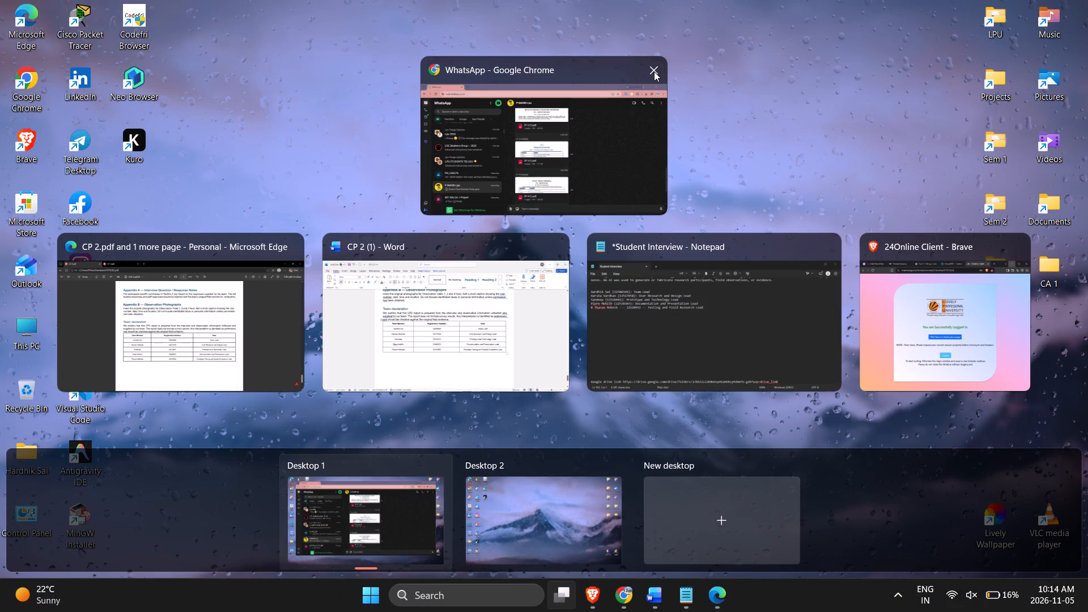
{"action": "left_click", "coordinate": [654, 71]}
{"action": "left_click", "coordinate": [296, 157]}
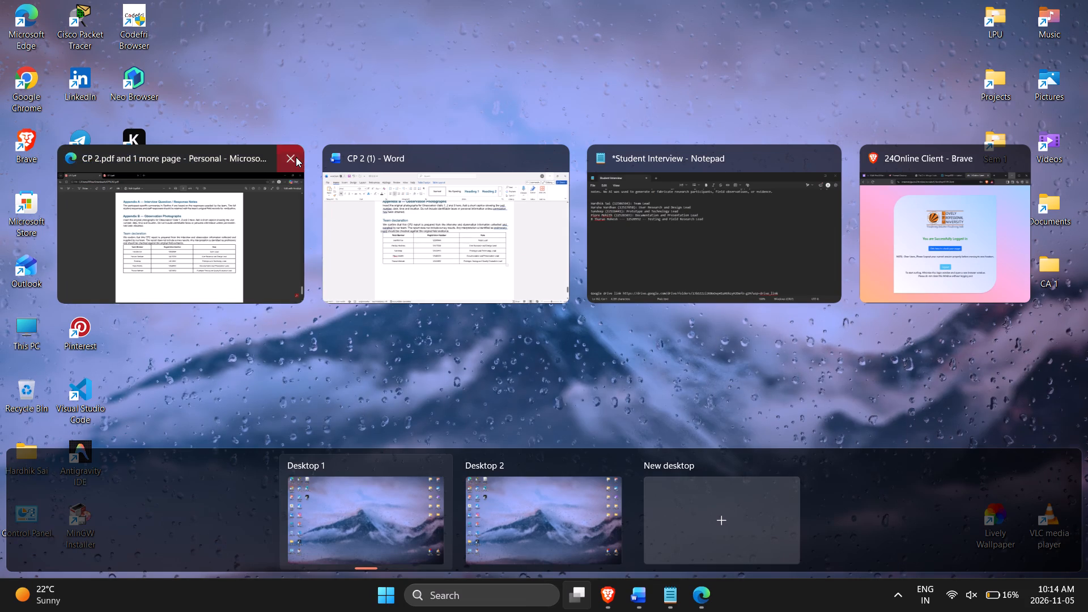
{"action": "left_click", "coordinate": [417, 162]}
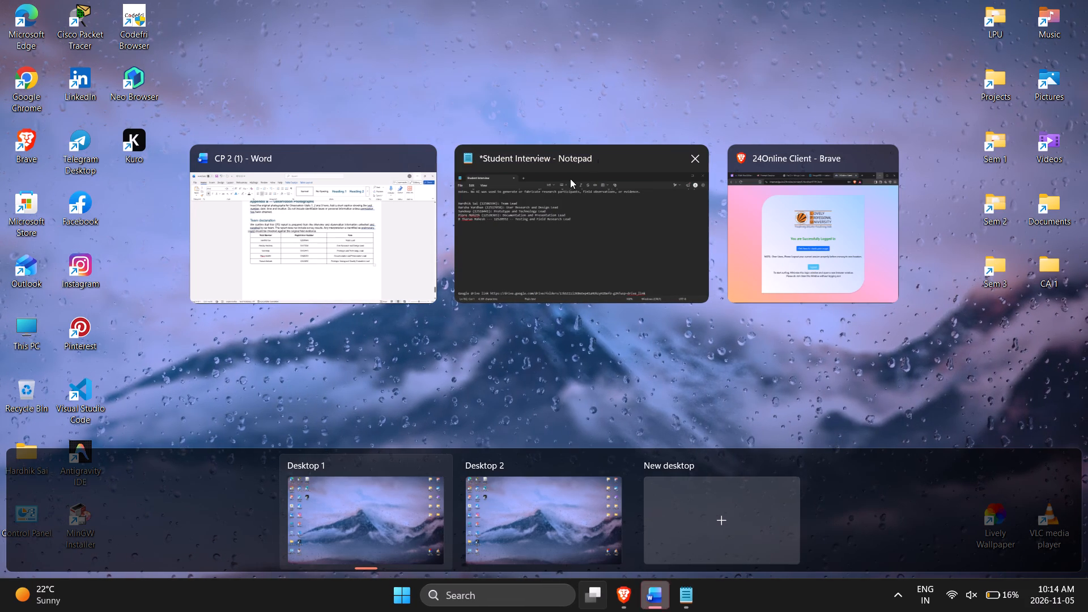
{"action": "left_click", "coordinate": [682, 157]}
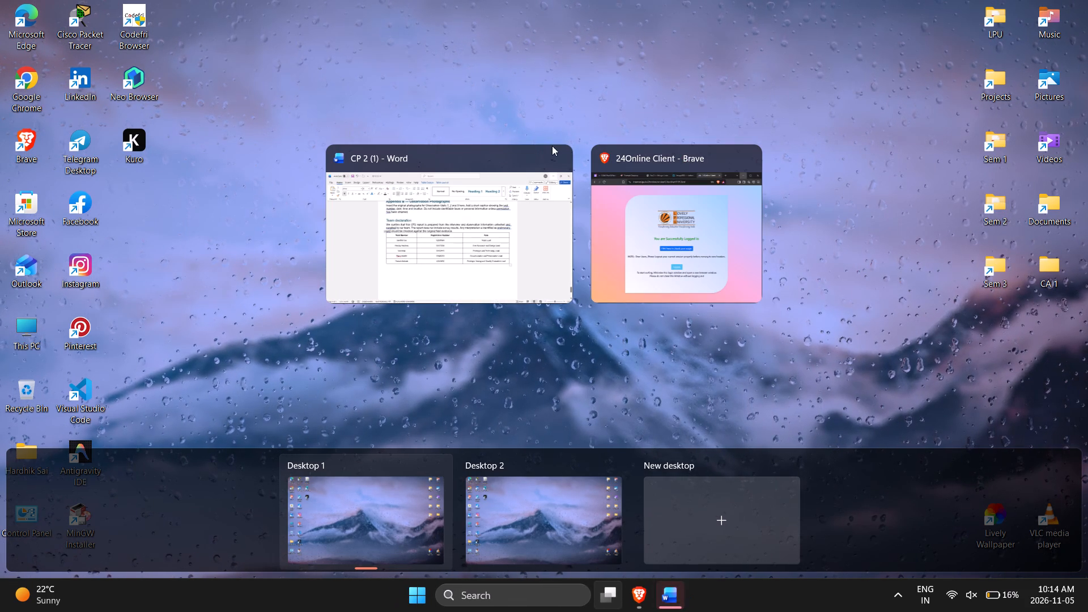
Close the CP 2 (1) Word document without saving its changes.
{"action": "left_click", "coordinate": [556, 155]}
{"action": "left_click", "coordinate": [556, 155]}
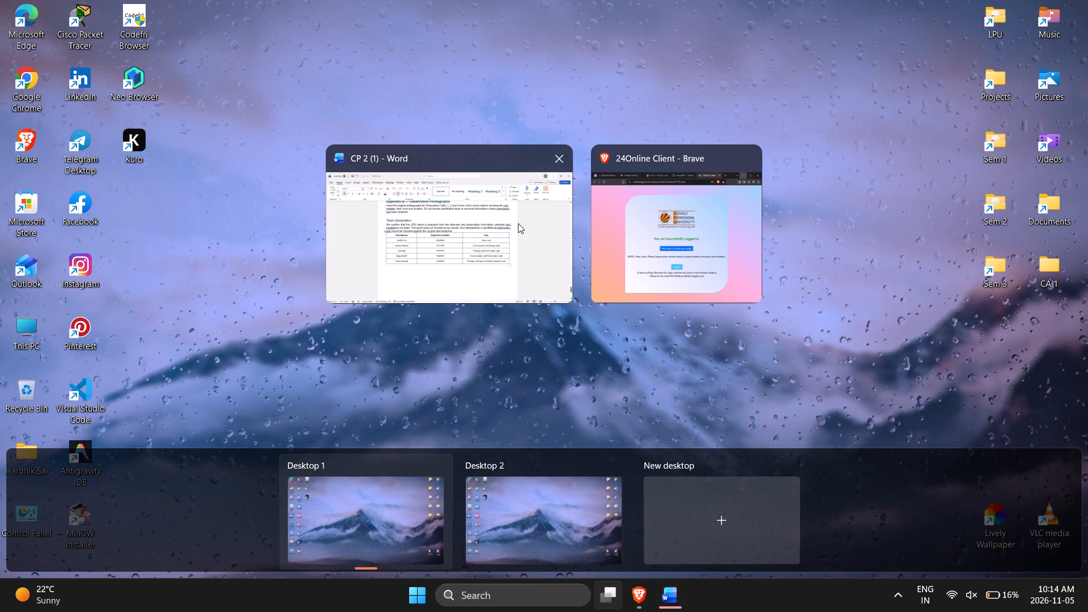
{"action": "left_click", "coordinate": [518, 223]}
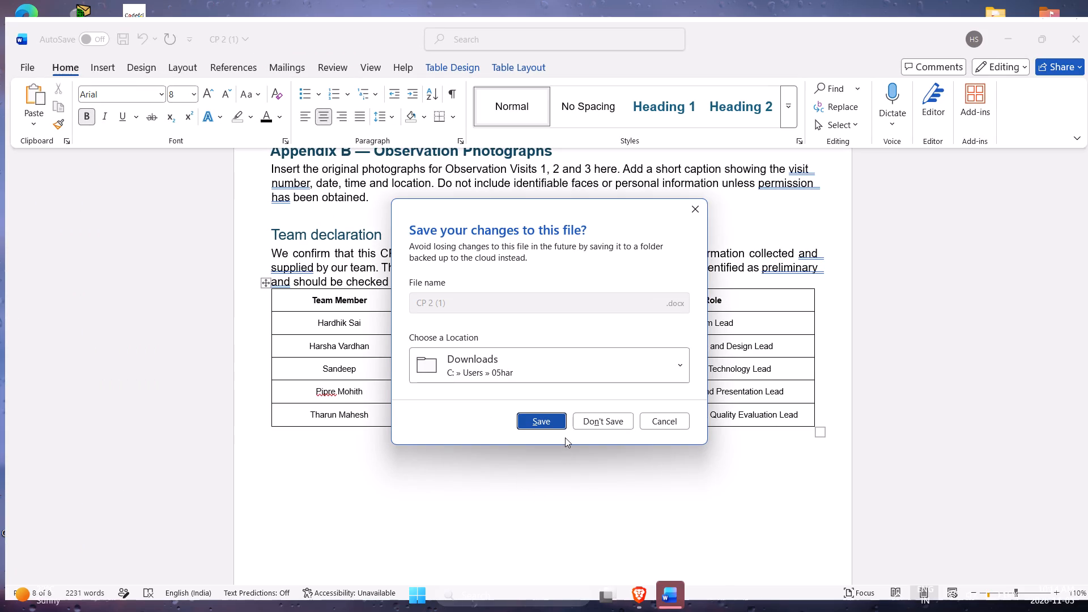
{"action": "left_click", "coordinate": [550, 428]}
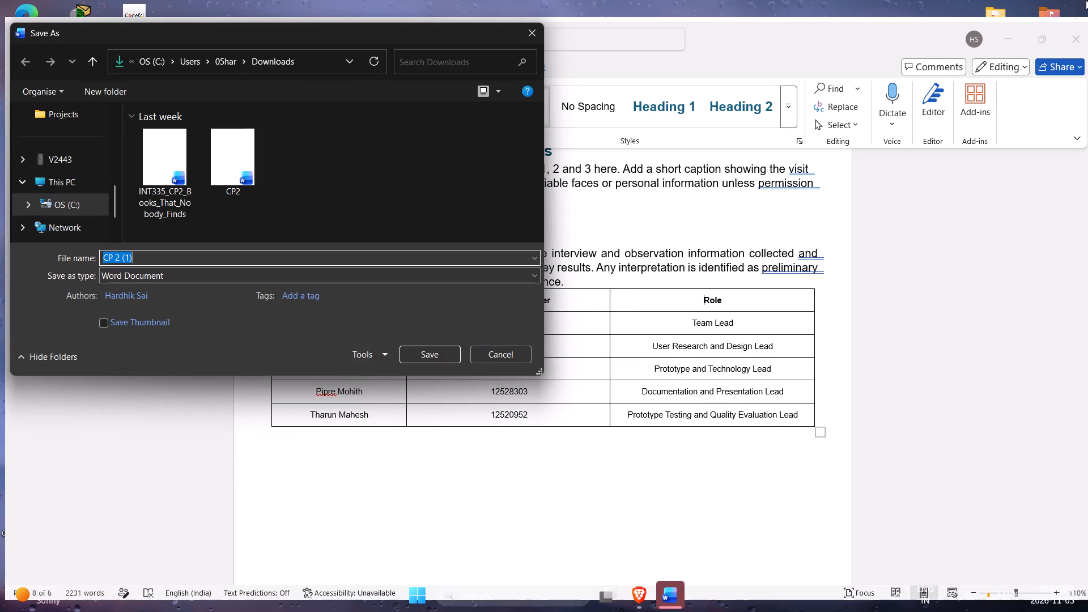
{"action": "left_click", "coordinate": [500, 346]}
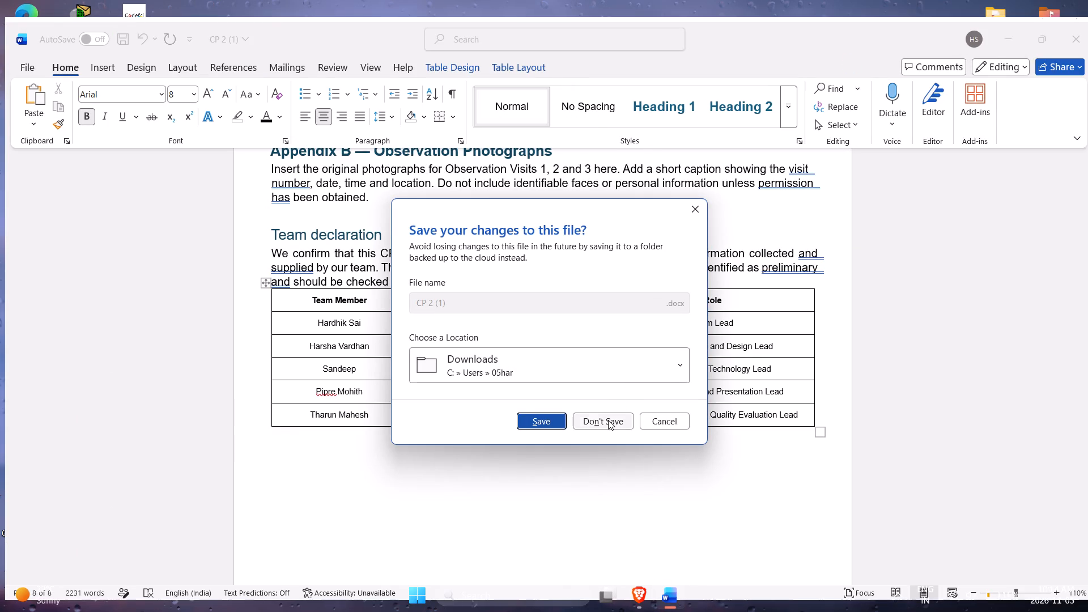
{"action": "left_click", "coordinate": [608, 420]}
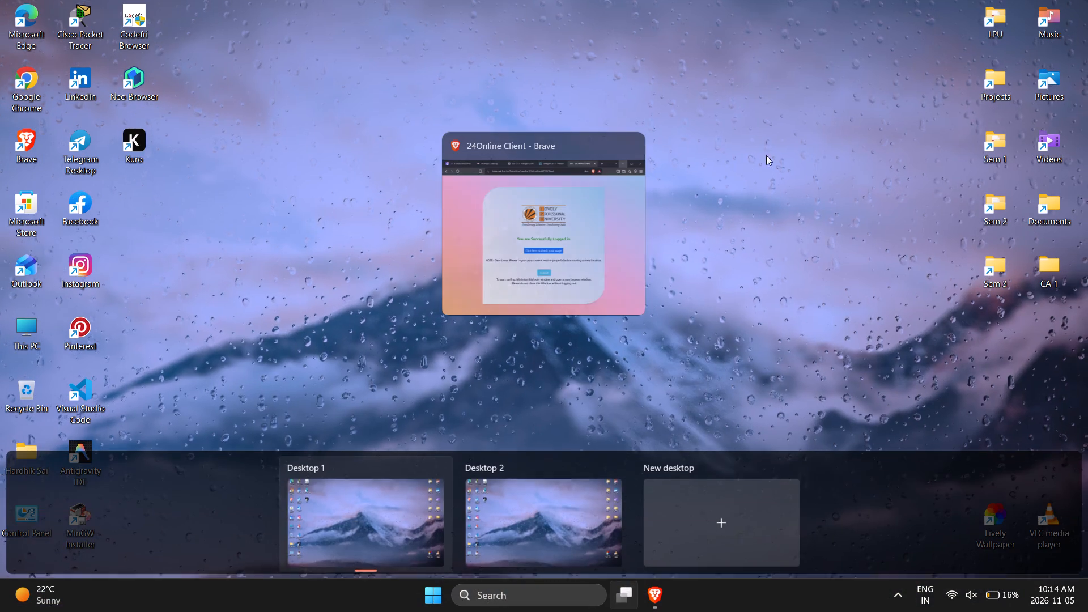
Close the remaining 24Online Client window in Brave.
{"action": "left_click", "coordinate": [644, 139]}
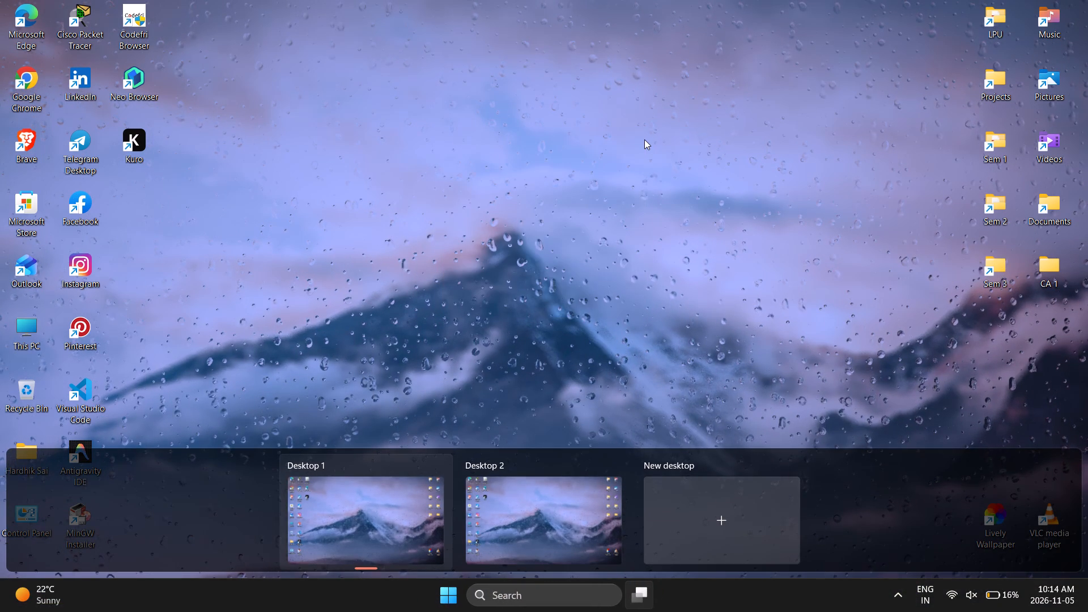
Shut down the computer.
{"action": "key", "text": "super+x"}
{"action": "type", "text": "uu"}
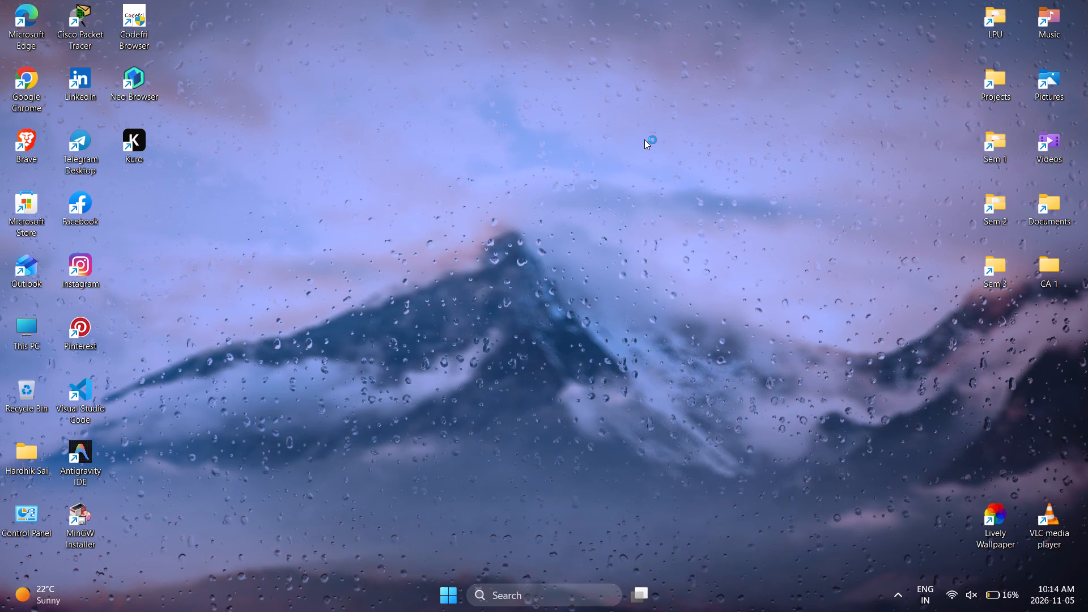